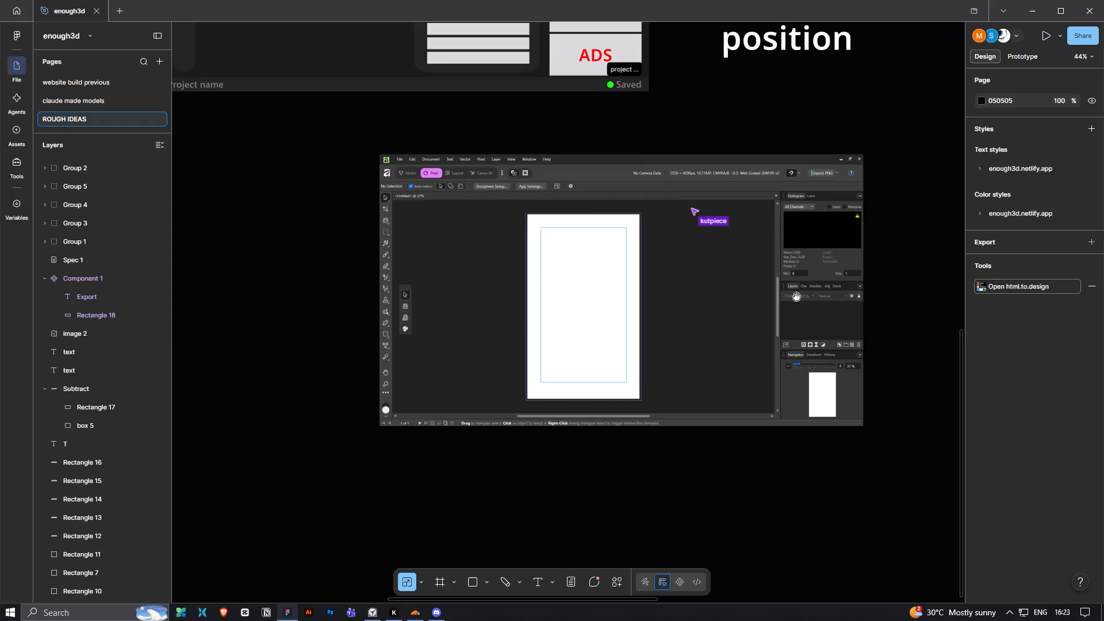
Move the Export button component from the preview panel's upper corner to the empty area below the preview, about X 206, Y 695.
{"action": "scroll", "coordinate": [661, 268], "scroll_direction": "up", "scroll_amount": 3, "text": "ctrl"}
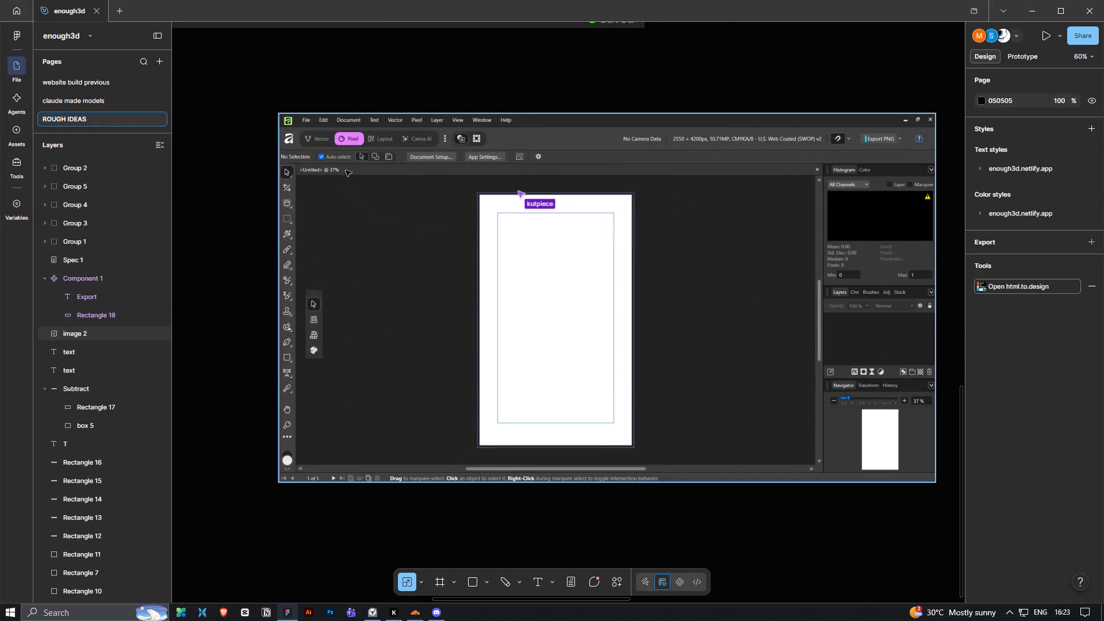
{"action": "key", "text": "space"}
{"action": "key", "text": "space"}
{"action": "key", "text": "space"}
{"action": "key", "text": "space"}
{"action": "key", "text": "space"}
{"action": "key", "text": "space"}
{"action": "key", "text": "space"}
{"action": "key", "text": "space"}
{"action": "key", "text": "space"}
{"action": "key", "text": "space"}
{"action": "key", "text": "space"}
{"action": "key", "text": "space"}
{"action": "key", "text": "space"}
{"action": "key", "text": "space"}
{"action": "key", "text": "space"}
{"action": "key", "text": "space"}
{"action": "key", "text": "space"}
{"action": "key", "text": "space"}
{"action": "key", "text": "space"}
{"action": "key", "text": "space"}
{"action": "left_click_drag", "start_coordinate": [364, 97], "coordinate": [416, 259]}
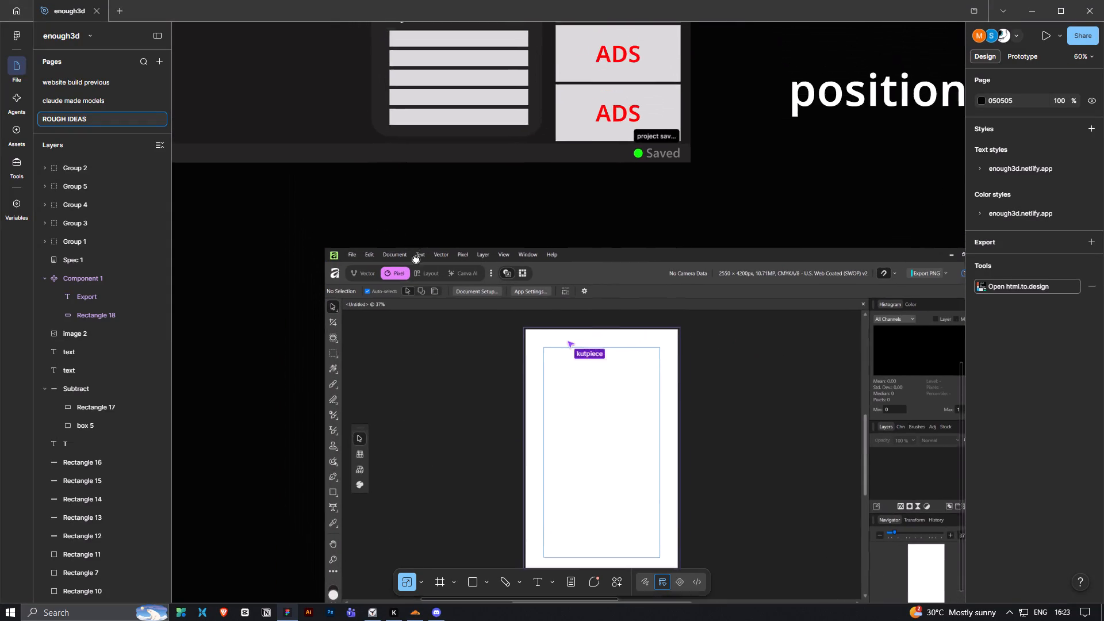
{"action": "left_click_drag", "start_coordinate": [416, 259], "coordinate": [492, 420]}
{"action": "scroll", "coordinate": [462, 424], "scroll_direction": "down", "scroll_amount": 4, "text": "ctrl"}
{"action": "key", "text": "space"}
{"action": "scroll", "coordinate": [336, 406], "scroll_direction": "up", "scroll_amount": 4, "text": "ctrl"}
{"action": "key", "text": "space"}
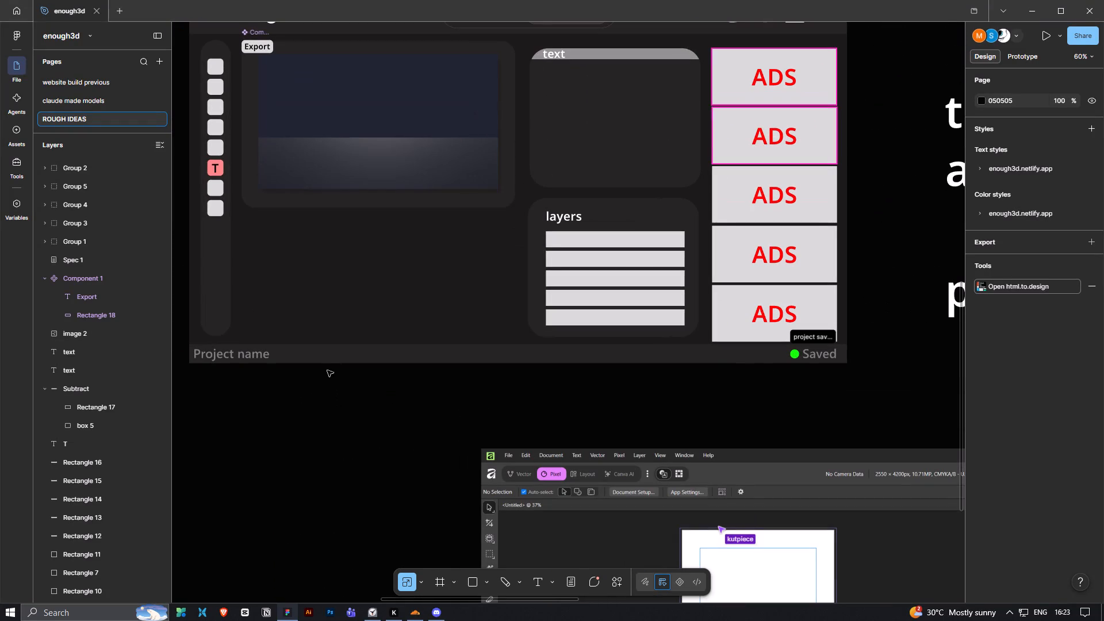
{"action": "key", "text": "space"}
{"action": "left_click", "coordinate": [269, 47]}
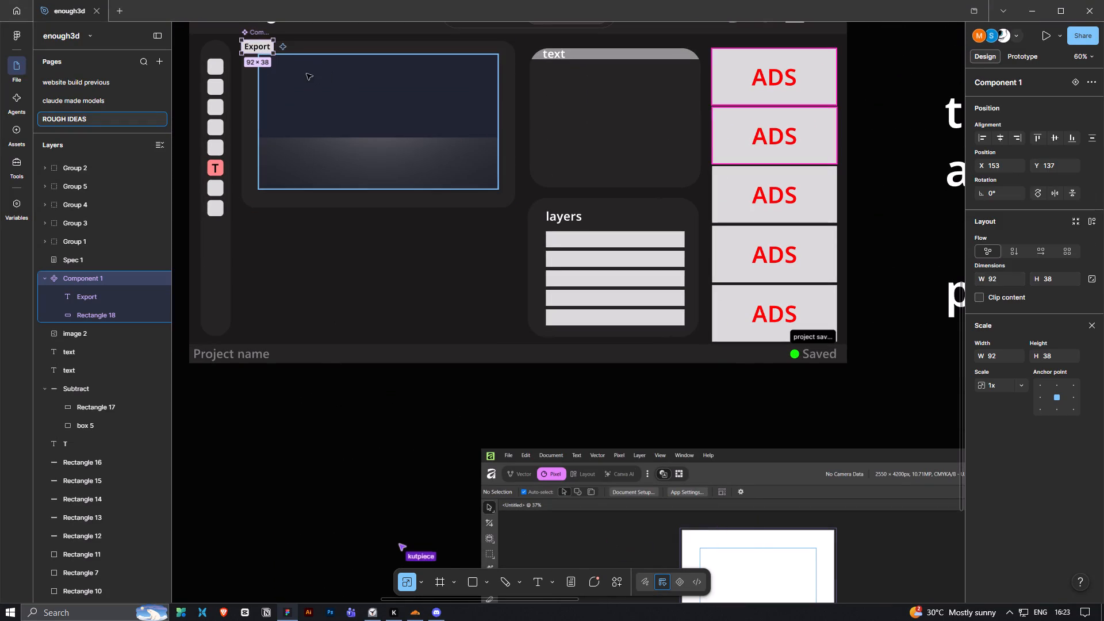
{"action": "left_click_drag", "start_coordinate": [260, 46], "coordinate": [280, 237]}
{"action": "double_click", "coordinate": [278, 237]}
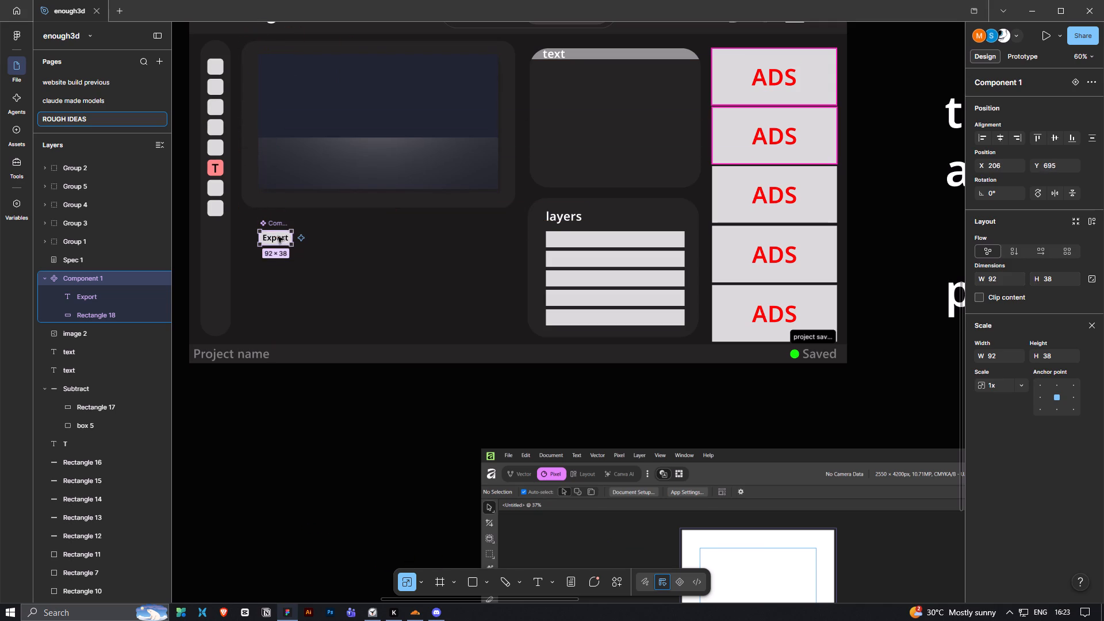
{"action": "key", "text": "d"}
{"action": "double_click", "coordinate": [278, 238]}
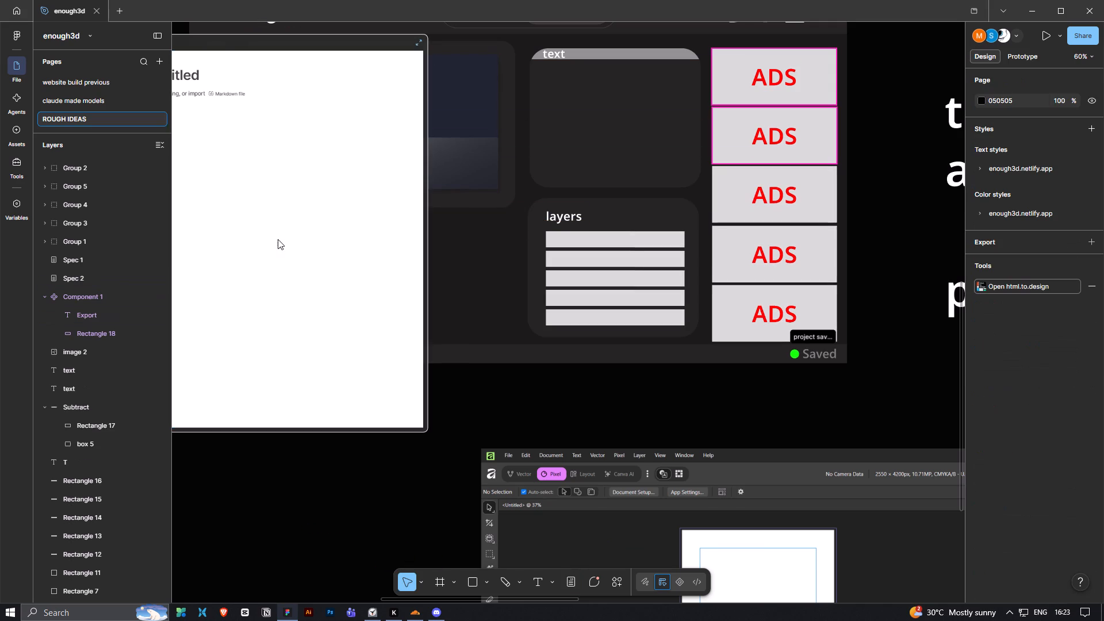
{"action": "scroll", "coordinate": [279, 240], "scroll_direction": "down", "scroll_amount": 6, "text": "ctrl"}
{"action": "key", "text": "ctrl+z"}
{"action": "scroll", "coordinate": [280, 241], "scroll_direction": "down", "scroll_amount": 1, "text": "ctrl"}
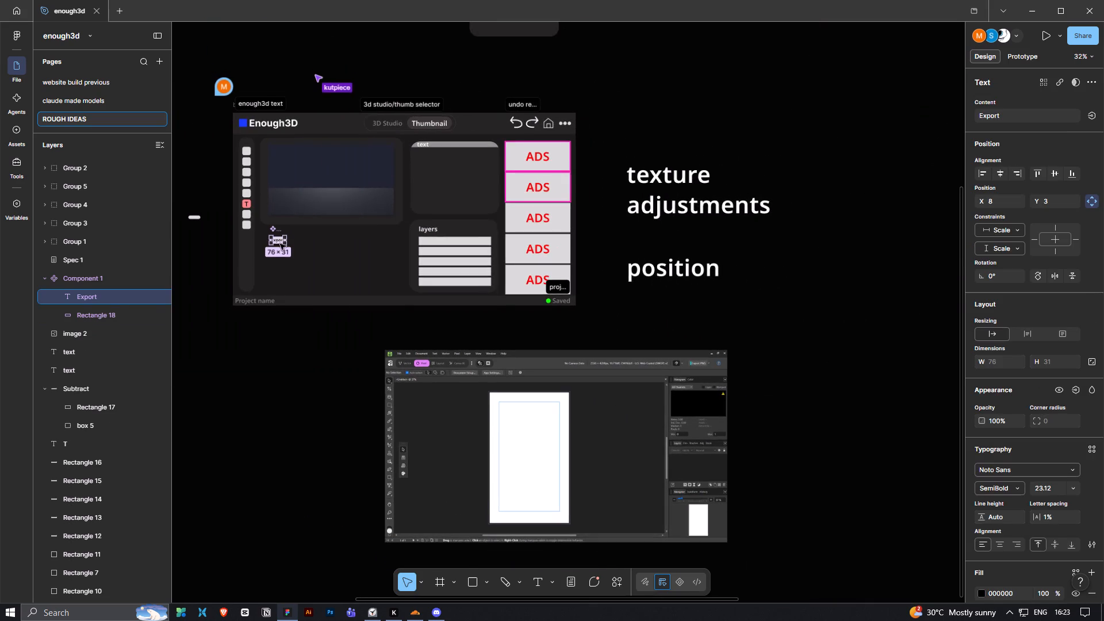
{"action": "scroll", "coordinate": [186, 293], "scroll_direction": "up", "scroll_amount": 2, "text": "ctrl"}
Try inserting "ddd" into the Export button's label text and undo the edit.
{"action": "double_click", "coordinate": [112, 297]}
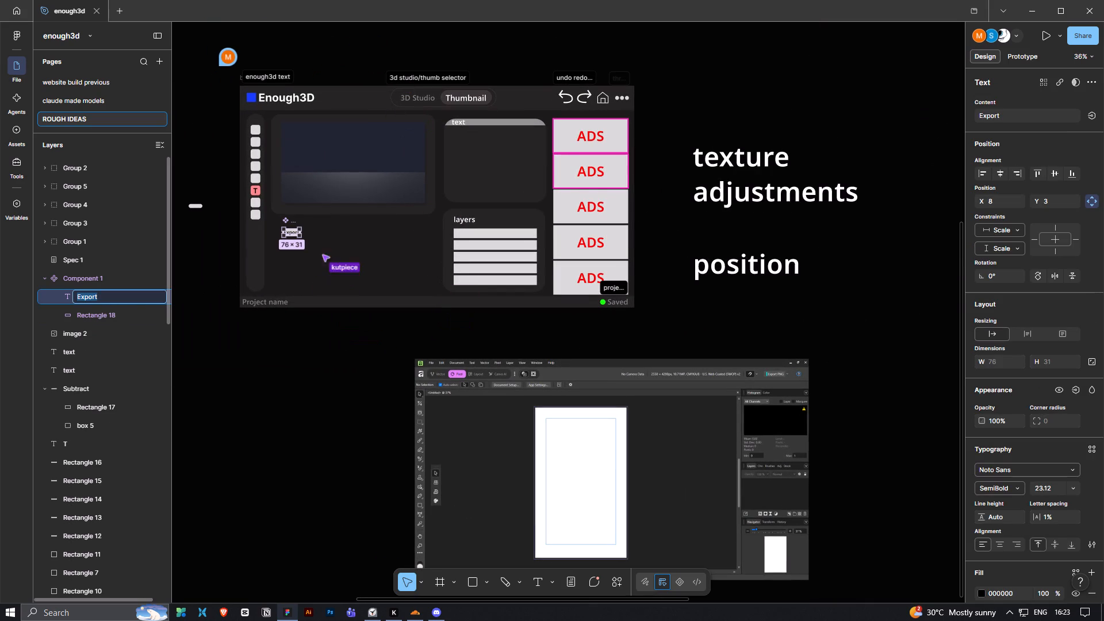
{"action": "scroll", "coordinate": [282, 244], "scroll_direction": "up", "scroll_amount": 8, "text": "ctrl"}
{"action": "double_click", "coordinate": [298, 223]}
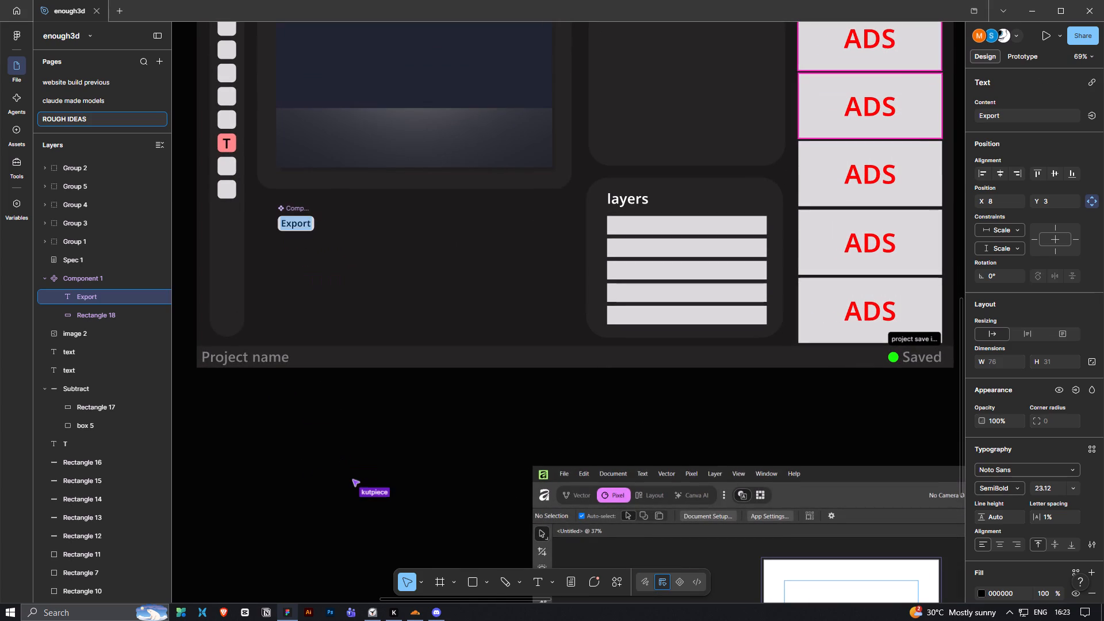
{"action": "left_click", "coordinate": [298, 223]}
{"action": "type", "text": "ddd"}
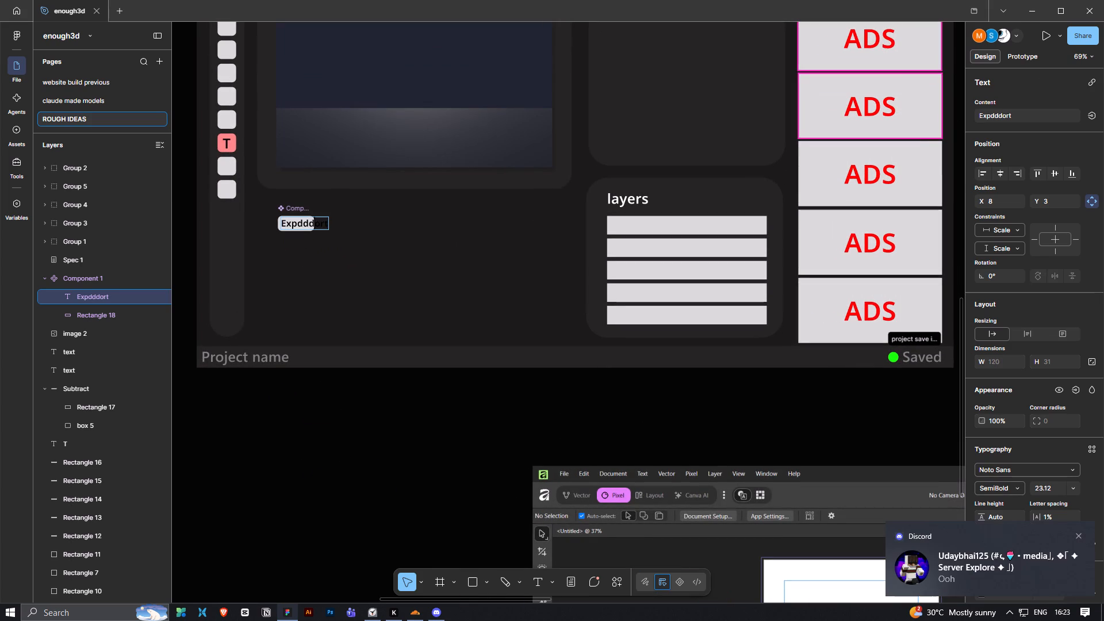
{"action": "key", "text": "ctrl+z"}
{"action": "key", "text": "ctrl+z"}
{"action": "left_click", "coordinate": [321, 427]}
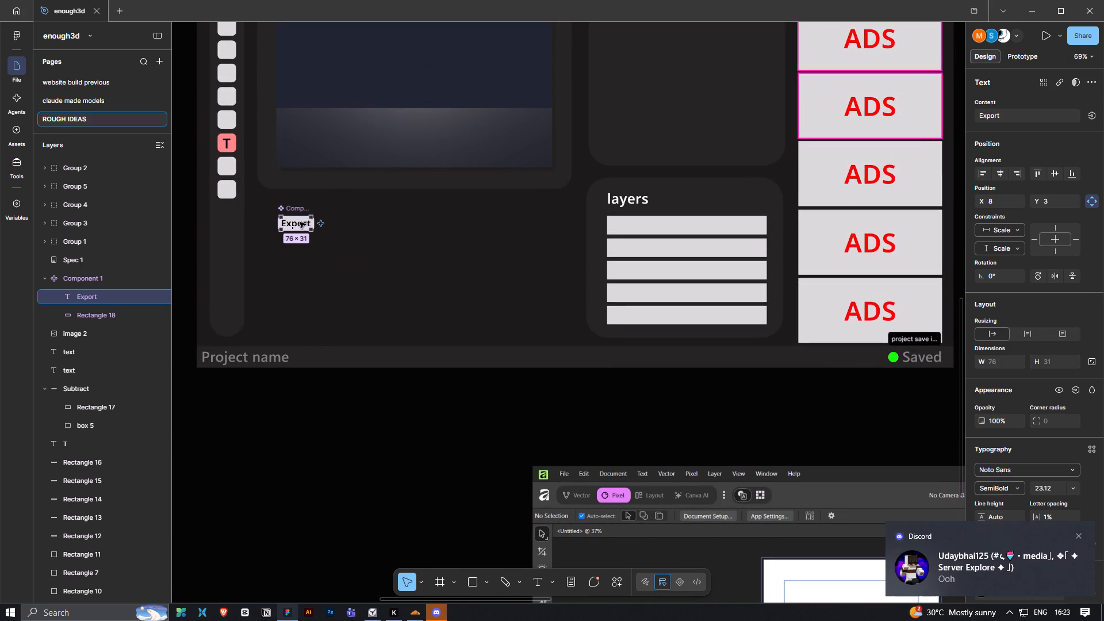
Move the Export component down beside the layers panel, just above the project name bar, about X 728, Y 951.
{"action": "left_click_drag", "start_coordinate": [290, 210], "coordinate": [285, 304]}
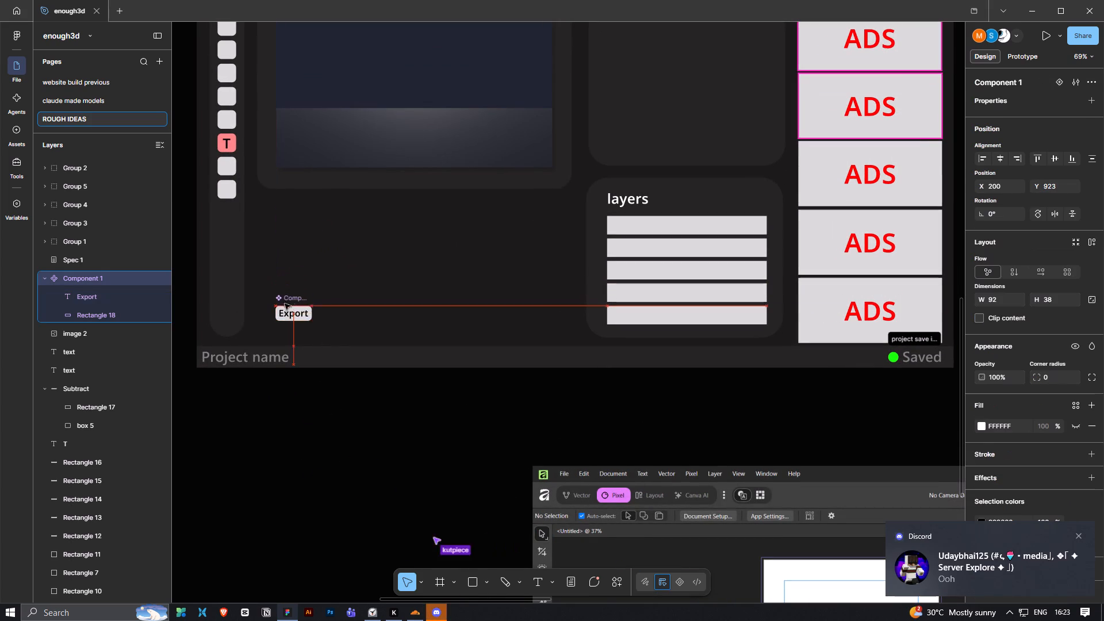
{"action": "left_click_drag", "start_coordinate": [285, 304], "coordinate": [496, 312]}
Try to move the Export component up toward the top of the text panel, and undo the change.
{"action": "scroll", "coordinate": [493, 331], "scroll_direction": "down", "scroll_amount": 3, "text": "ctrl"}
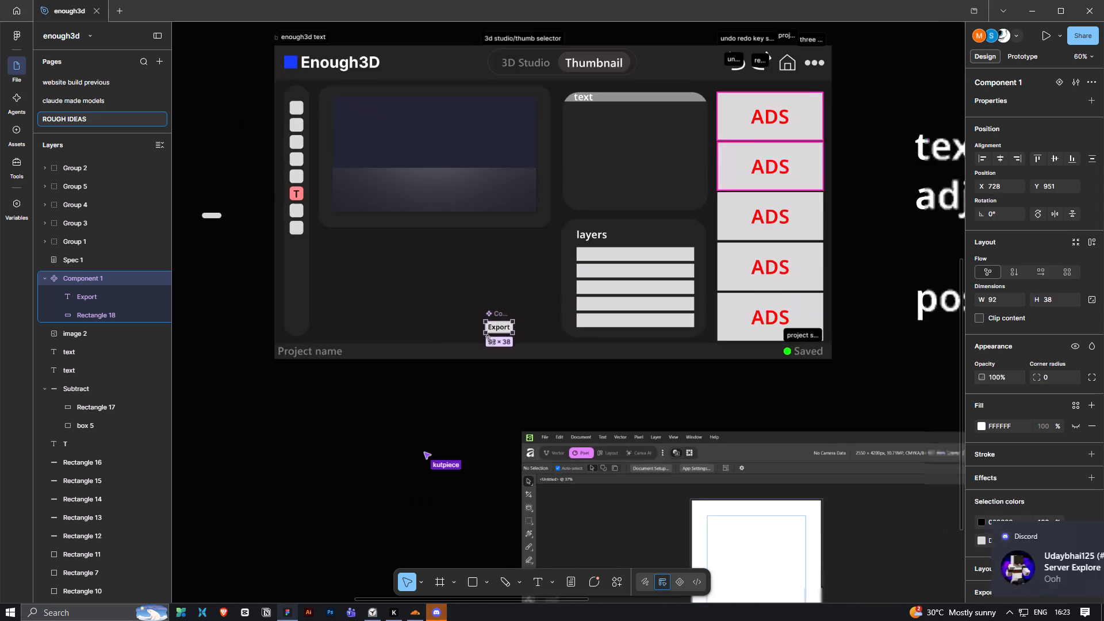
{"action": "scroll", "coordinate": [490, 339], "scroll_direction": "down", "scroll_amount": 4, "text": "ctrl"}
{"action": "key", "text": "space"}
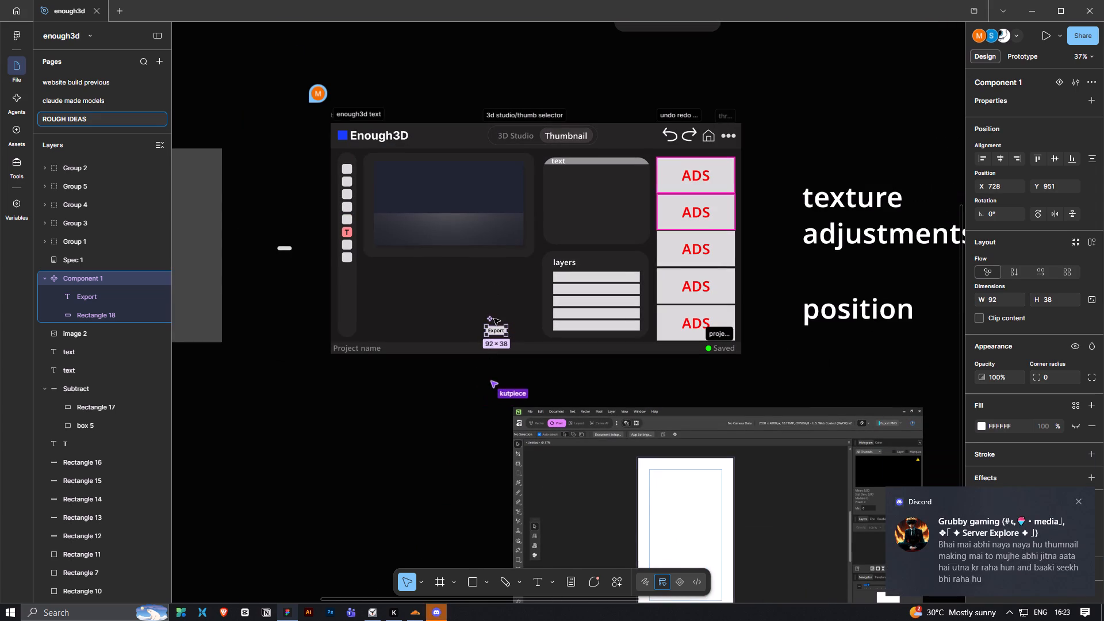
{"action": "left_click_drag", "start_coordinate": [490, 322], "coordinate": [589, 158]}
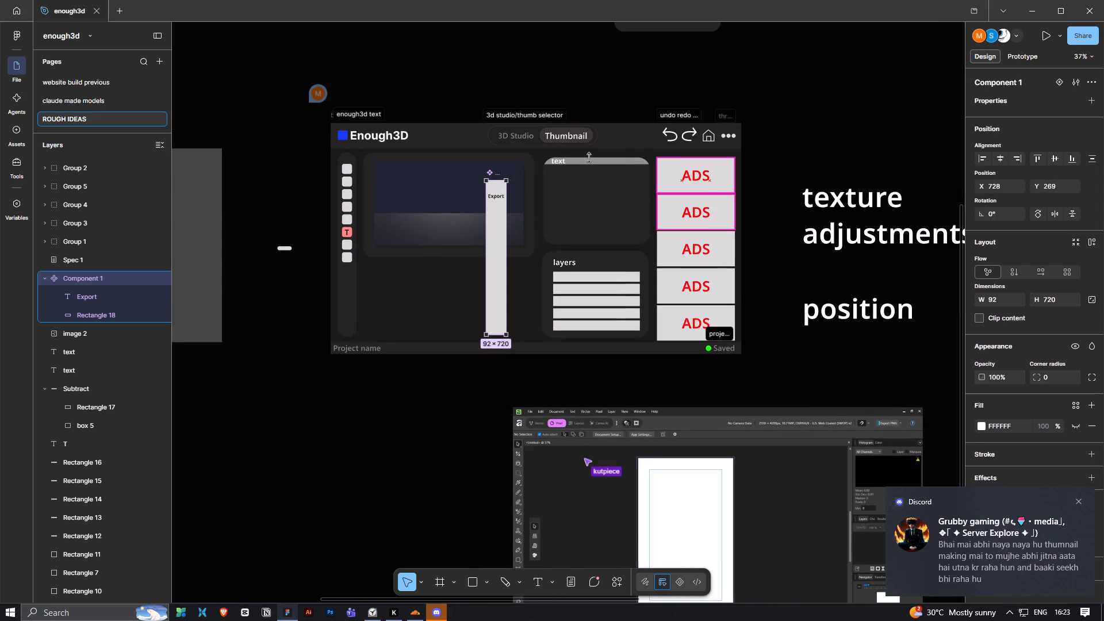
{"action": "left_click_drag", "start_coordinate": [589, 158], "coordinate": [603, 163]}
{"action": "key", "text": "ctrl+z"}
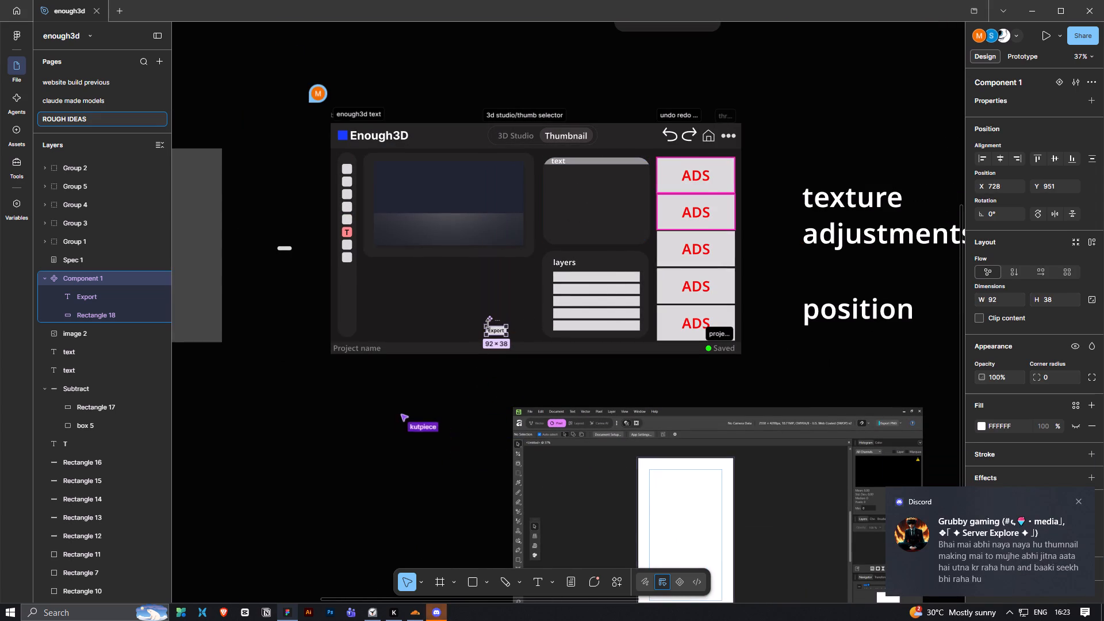
Place the Export component directly below the preview panel at about Y 645, aligning its left edge with the panel's left edge.
{"action": "left_click_drag", "start_coordinate": [496, 319], "coordinate": [600, 146]}
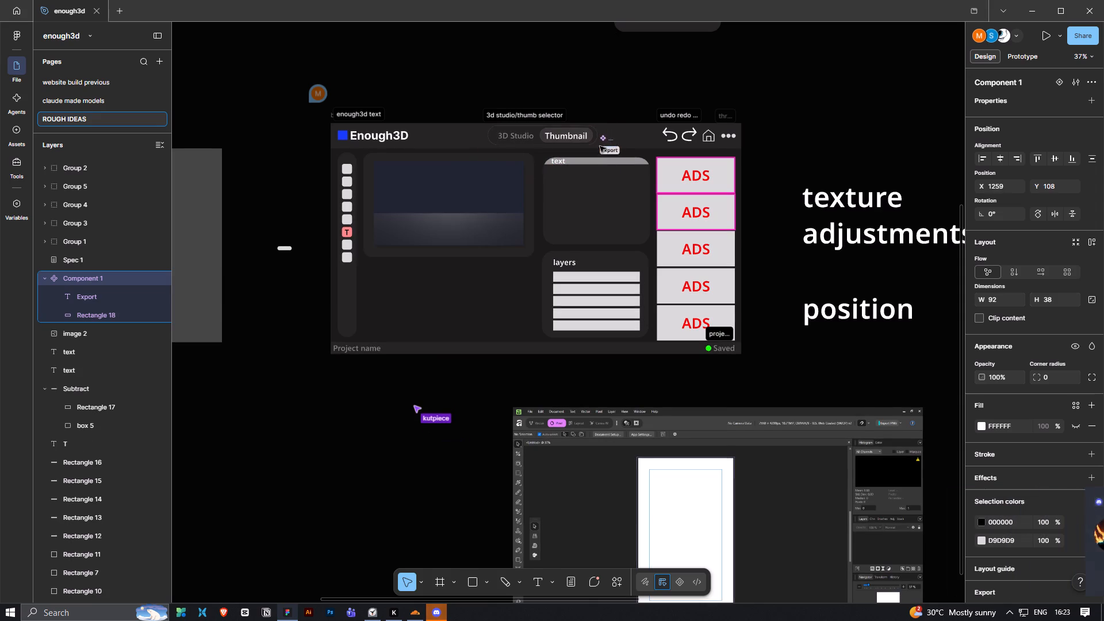
{"action": "left_click_drag", "start_coordinate": [600, 146], "coordinate": [375, 253]}
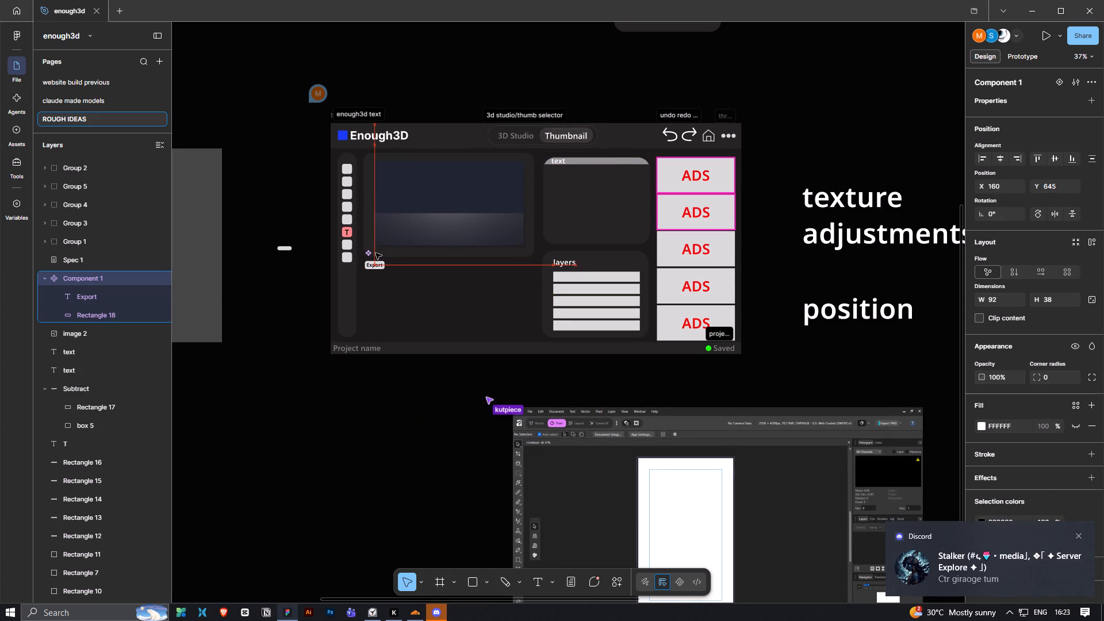
{"action": "left_click_drag", "start_coordinate": [375, 253], "coordinate": [377, 253]}
{"action": "left_click", "coordinate": [393, 385]}
{"action": "scroll", "coordinate": [395, 384], "scroll_direction": "up", "scroll_amount": 9, "text": "ctrl"}
{"action": "key", "text": "space"}
{"action": "left_click_drag", "start_coordinate": [355, 168], "coordinate": [363, 438]}
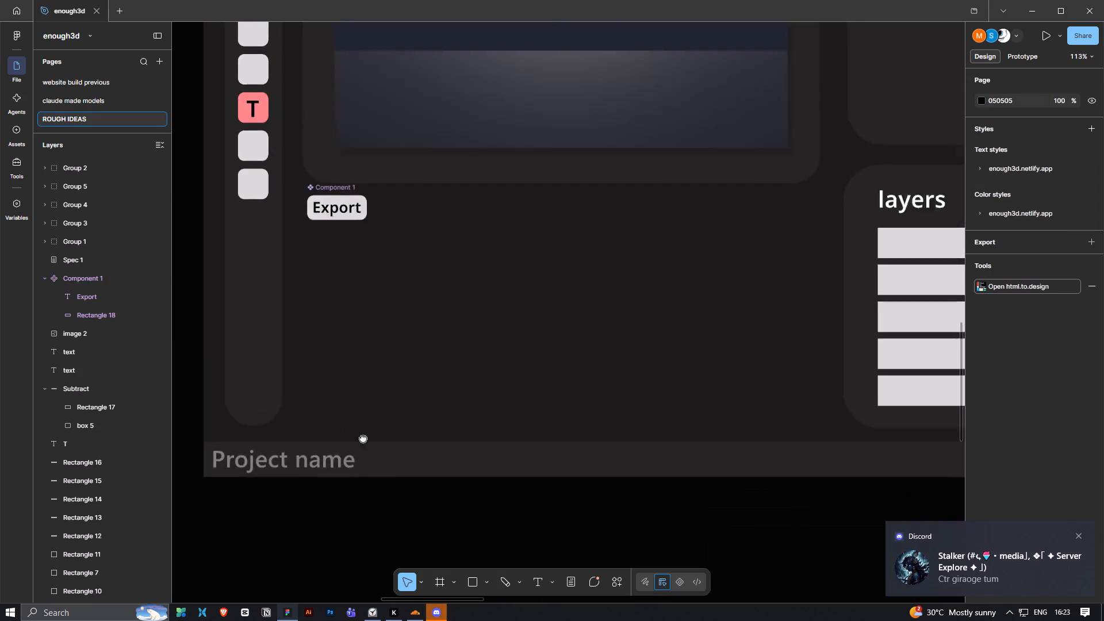
{"action": "left_click_drag", "start_coordinate": [363, 438], "coordinate": [363, 450]}
{"action": "scroll", "coordinate": [362, 424], "scroll_direction": "up", "scroll_amount": 5, "text": "ctrl"}
{"action": "left_click", "coordinate": [301, 225]}
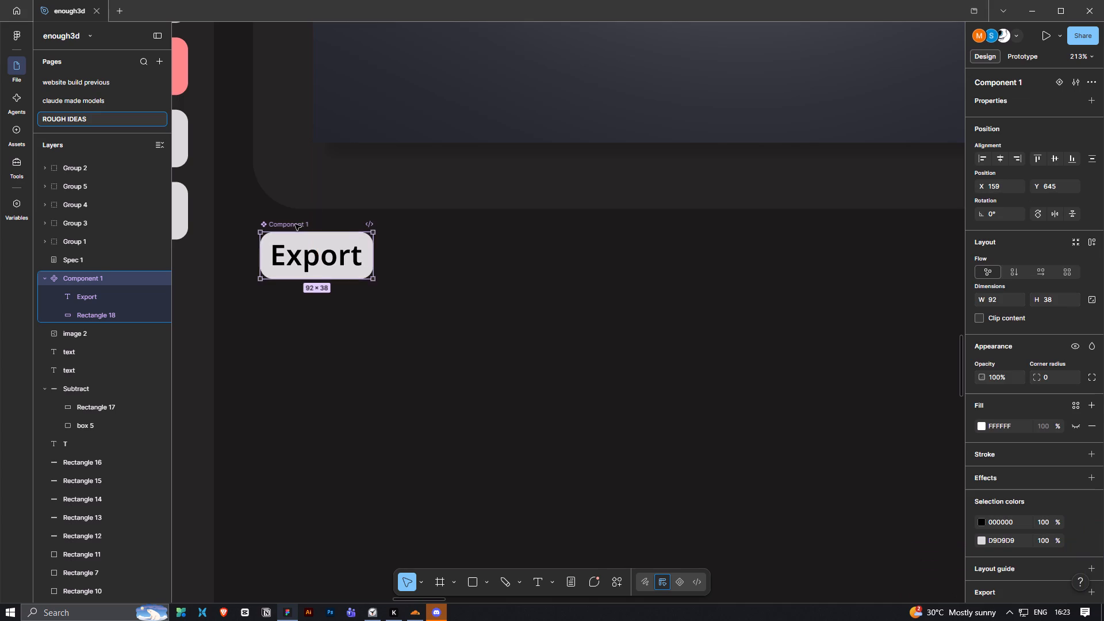
{"action": "left_click_drag", "start_coordinate": [294, 224], "coordinate": [287, 224]}
{"action": "left_click", "coordinate": [302, 332]}
{"action": "scroll", "coordinate": [301, 339], "scroll_direction": "down", "scroll_amount": 9, "text": "ctrl"}
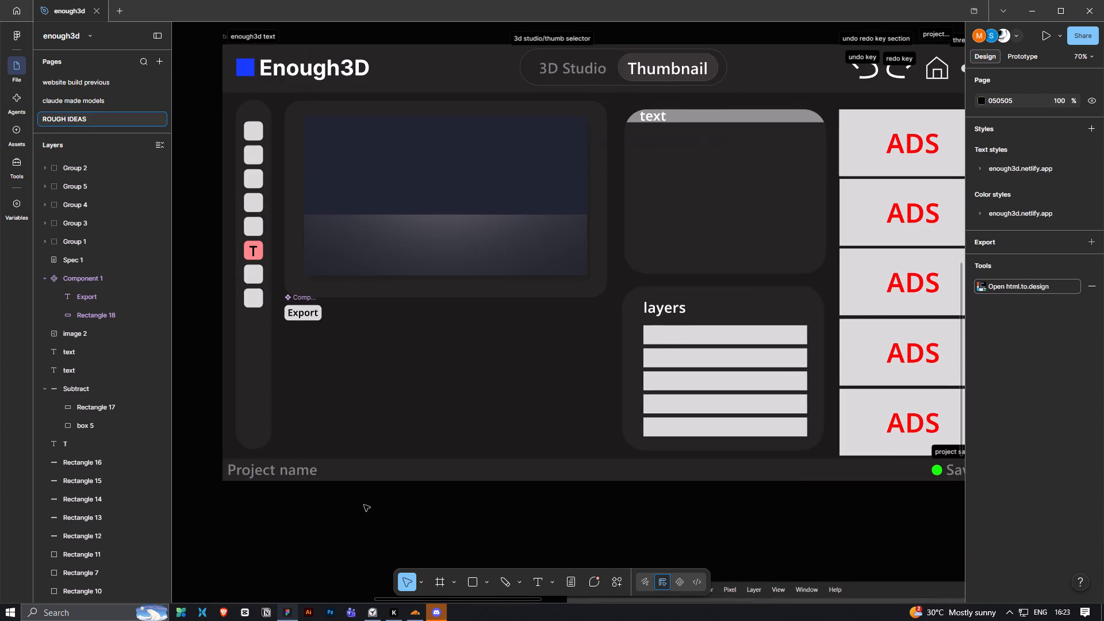
Look over the whole mockup and the collaborator's handwritten note in the empty canvas area beneath it.
{"action": "left_click", "coordinate": [364, 505]}
{"action": "scroll", "coordinate": [364, 506], "scroll_direction": "down", "scroll_amount": 4, "text": "ctrl"}
{"action": "key", "text": "space"}
{"action": "left_click_drag", "start_coordinate": [515, 522], "coordinate": [434, 505]}
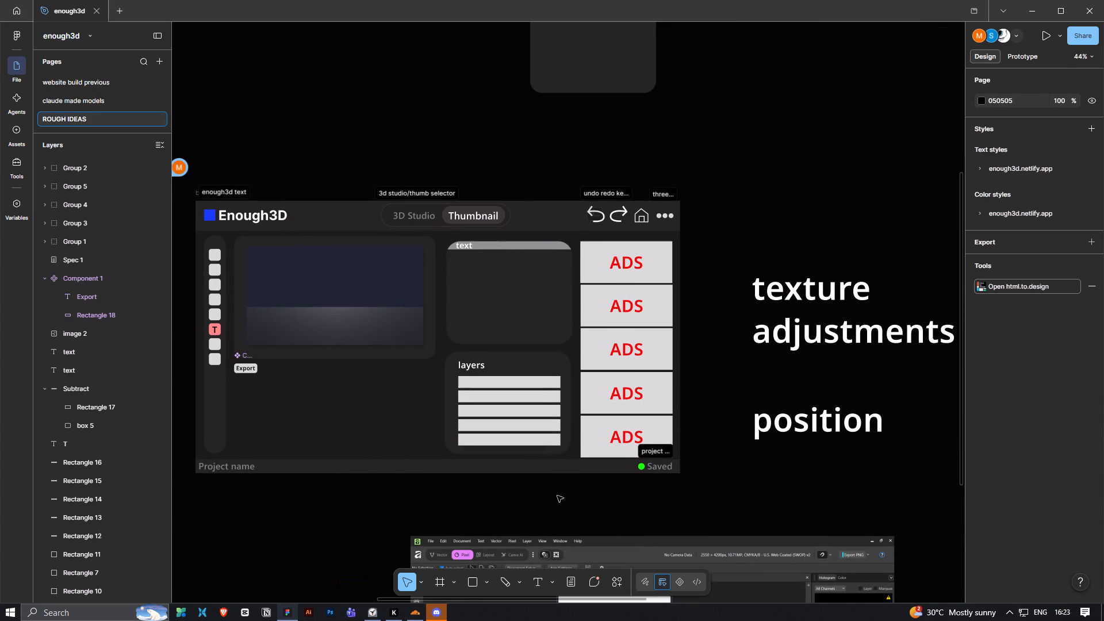
{"action": "key", "text": "space"}
{"action": "key", "text": "space"}
{"action": "left_click_drag", "start_coordinate": [350, 507], "coordinate": [354, 496]}
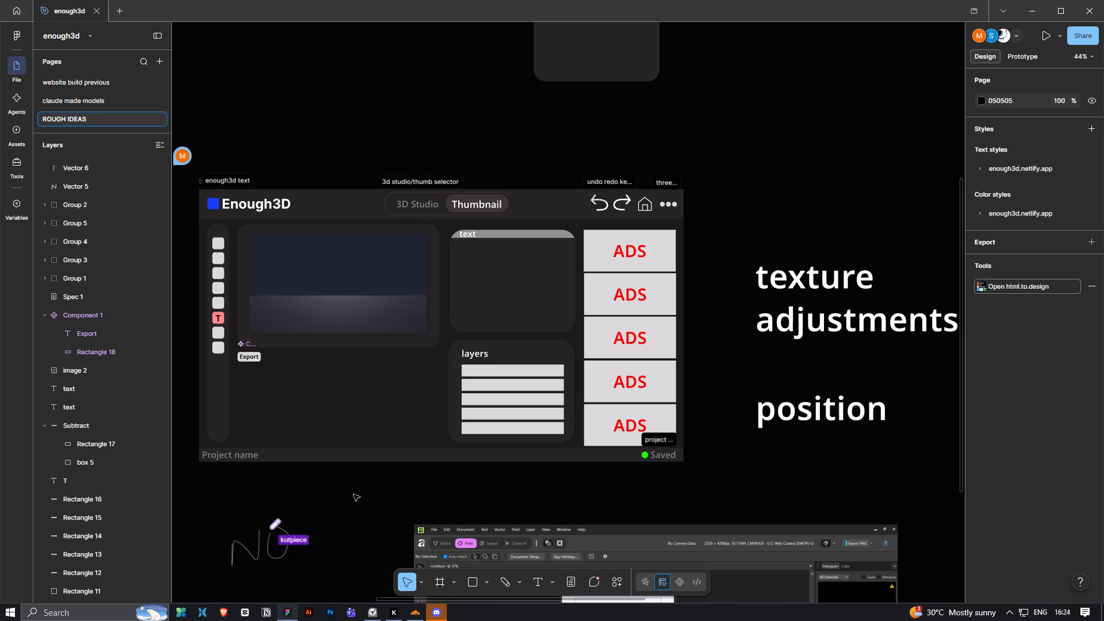
{"action": "key", "text": "space"}
{"action": "key", "text": "space"}
{"action": "left_click_drag", "start_coordinate": [336, 534], "coordinate": [354, 466]}
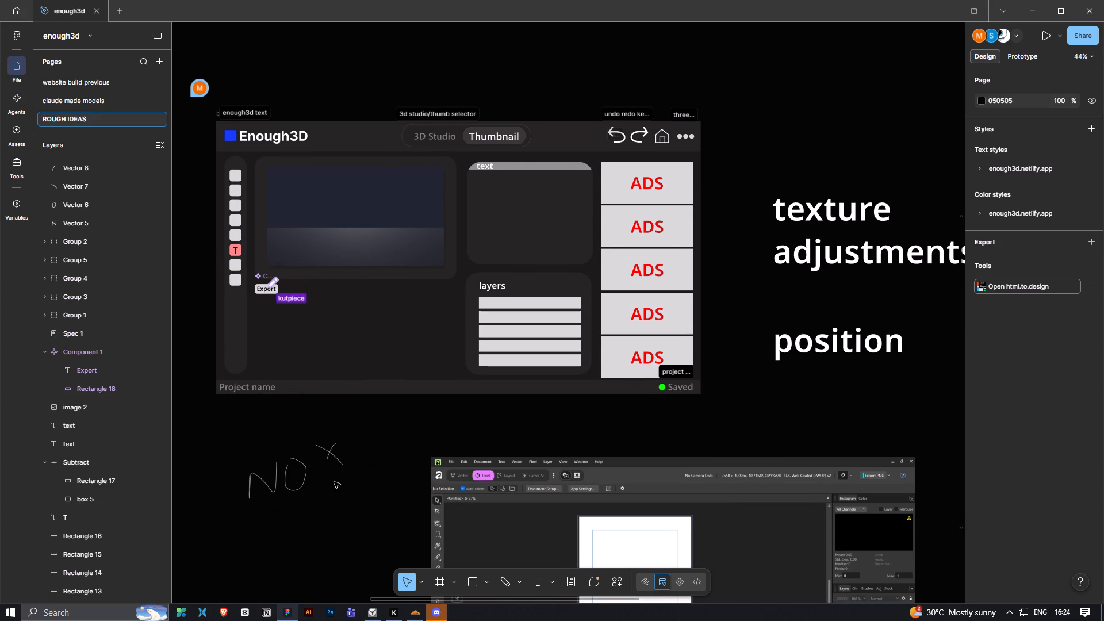
Start a text object in the empty canvas area below the mockup and set its font size to 128.
{"action": "key", "text": "t"}
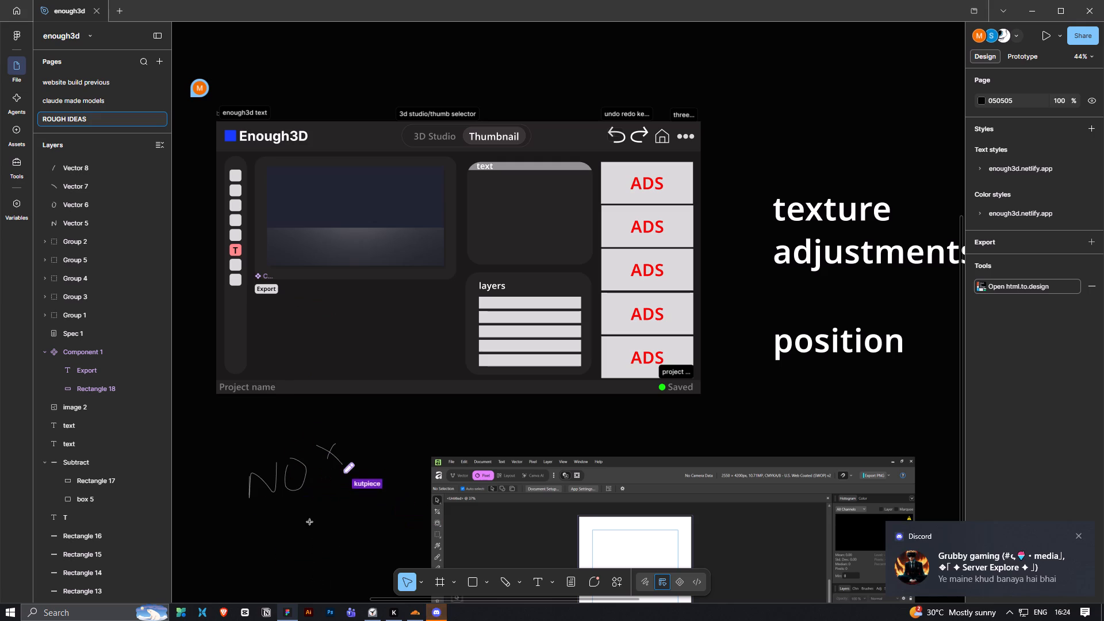
{"action": "left_click", "coordinate": [278, 422]}
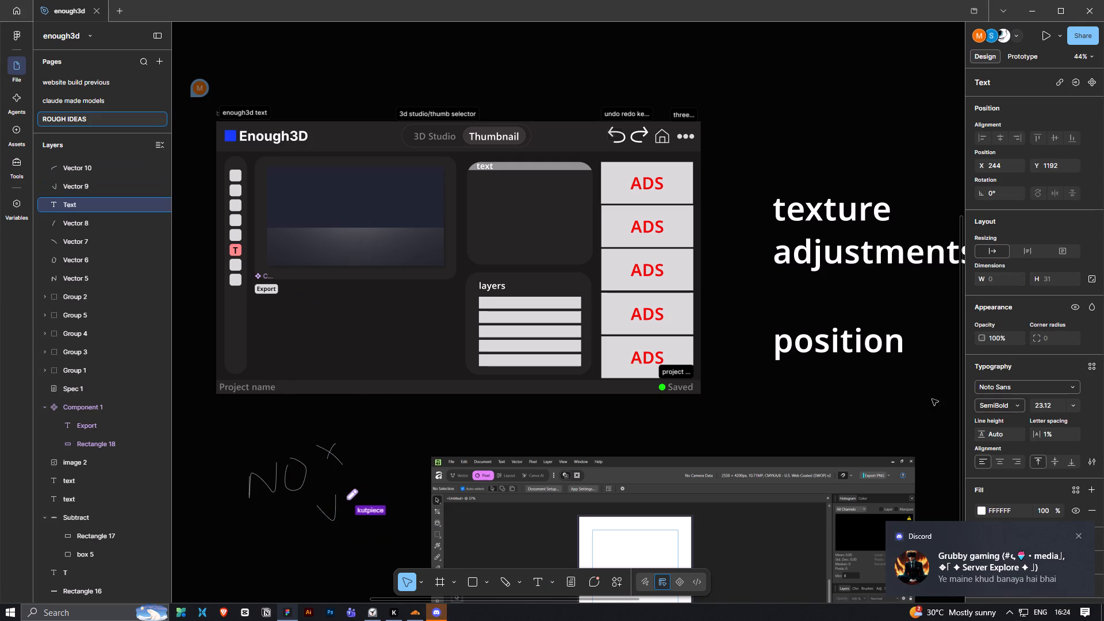
{"action": "key", "text": "ctrl+a"}
{"action": "left_click", "coordinate": [1076, 405]}
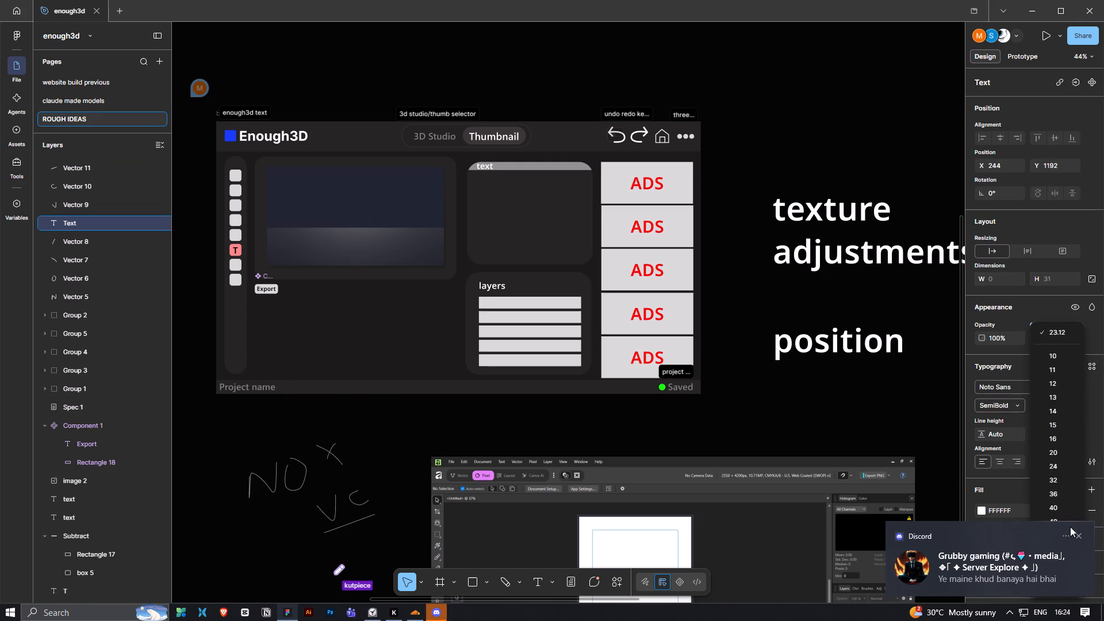
{"action": "left_click", "coordinate": [1079, 535]}
{"action": "left_click", "coordinate": [1065, 407]}
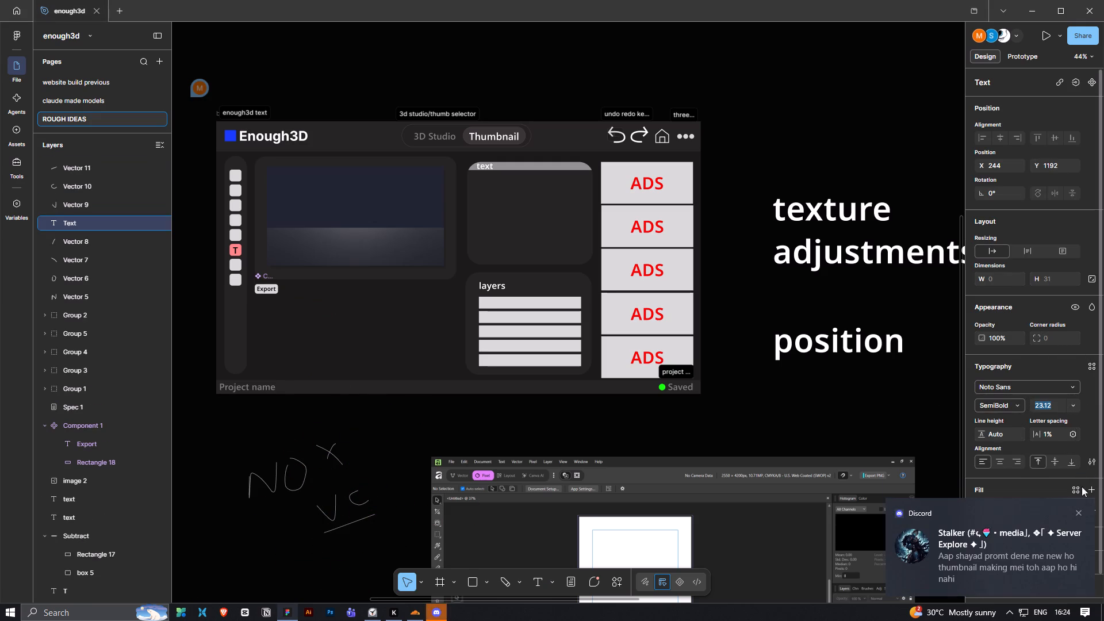
{"action": "left_click", "coordinate": [1082, 509]}
{"action": "left_click", "coordinate": [1075, 405]}
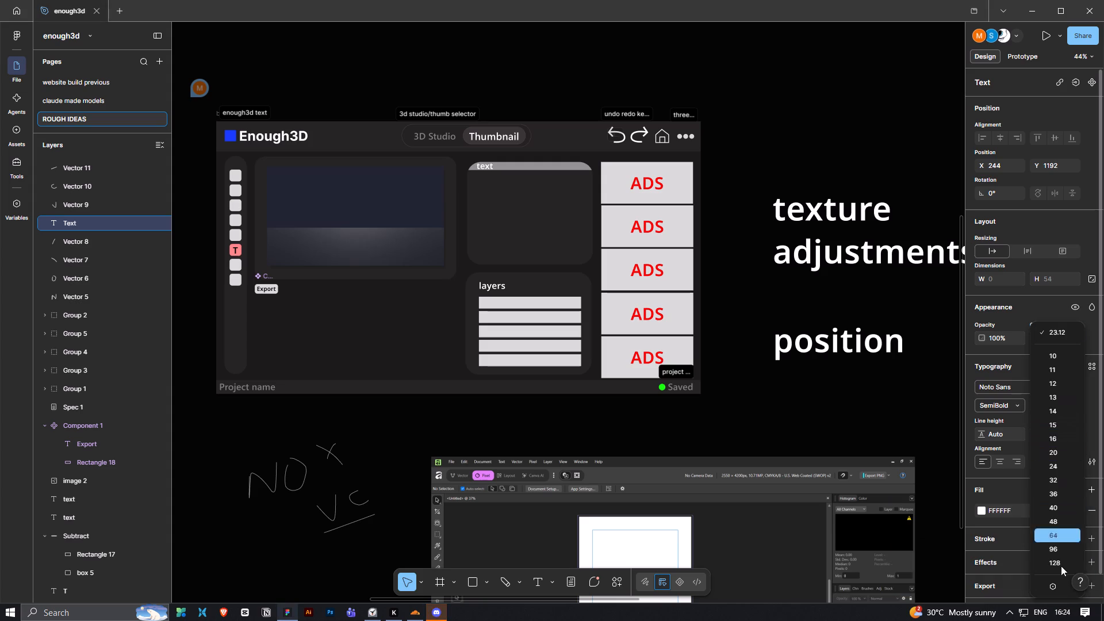
{"action": "left_click", "coordinate": [1063, 565]}
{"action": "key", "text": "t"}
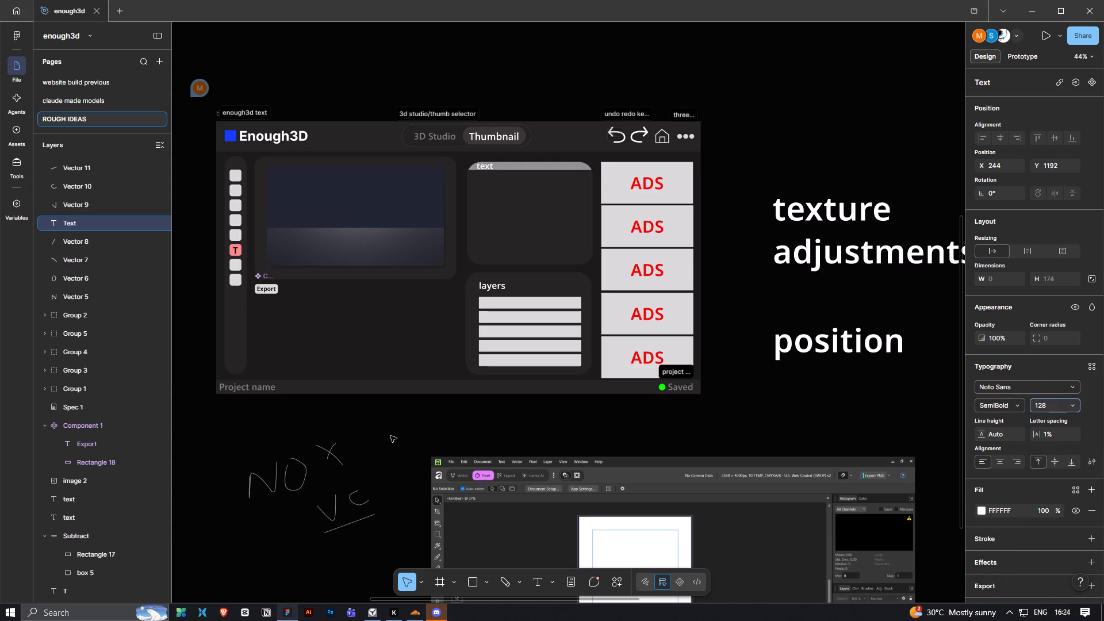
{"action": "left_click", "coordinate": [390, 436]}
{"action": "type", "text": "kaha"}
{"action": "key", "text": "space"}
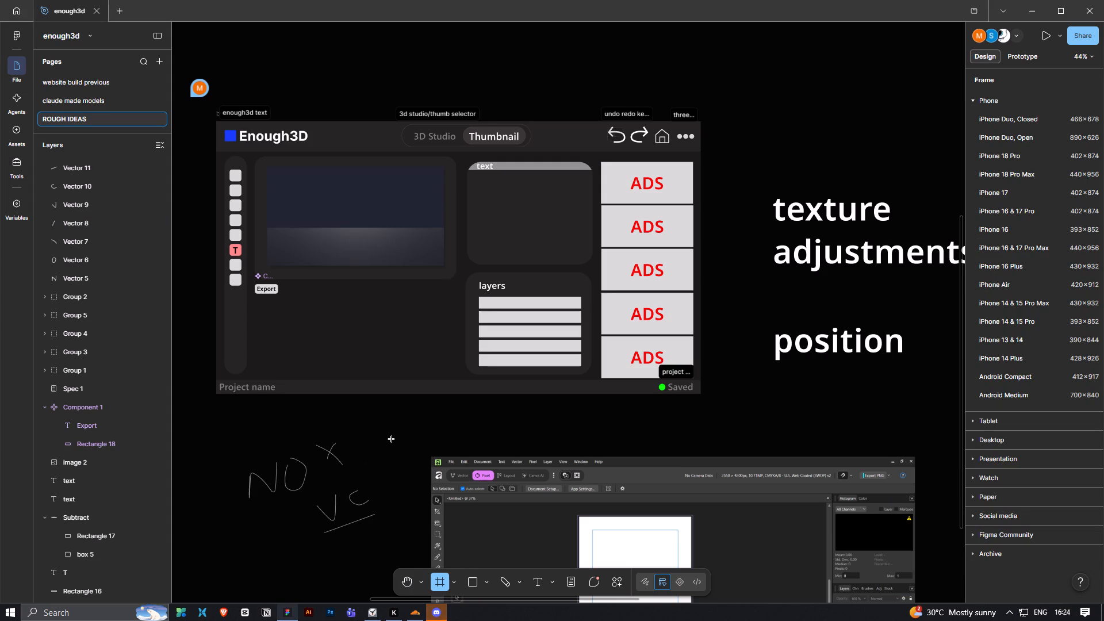
Add the text note "kaha rakhu" below the mockup, beside the handwritten note, at about X 659, Y 1210.
{"action": "key", "text": "t"}
{"action": "left_click", "coordinate": [382, 427]}
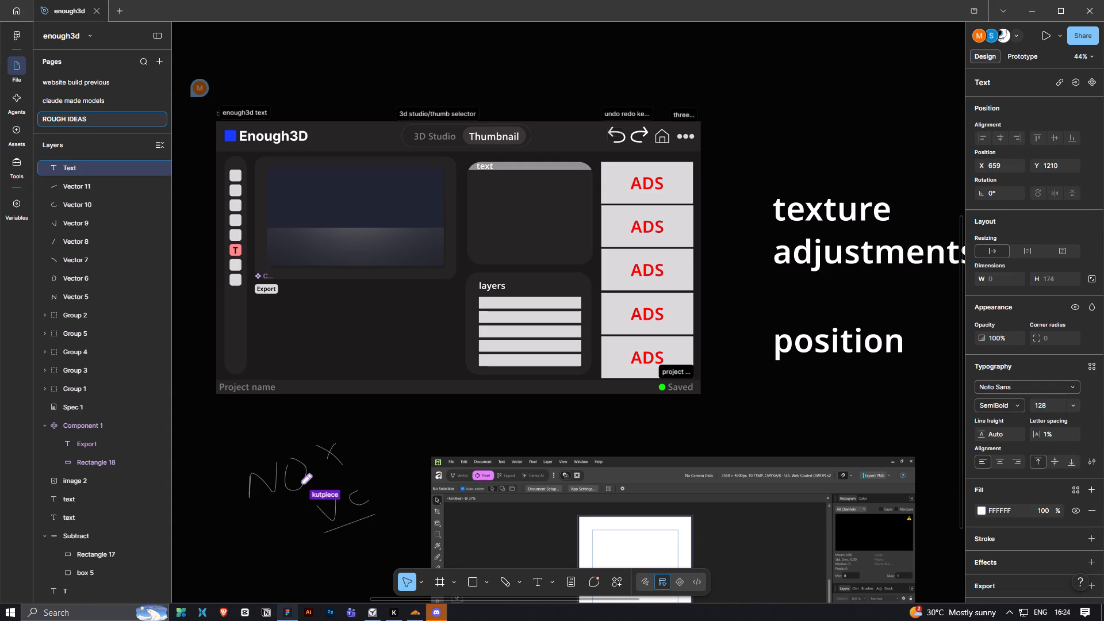
{"action": "key", "text": "l"}
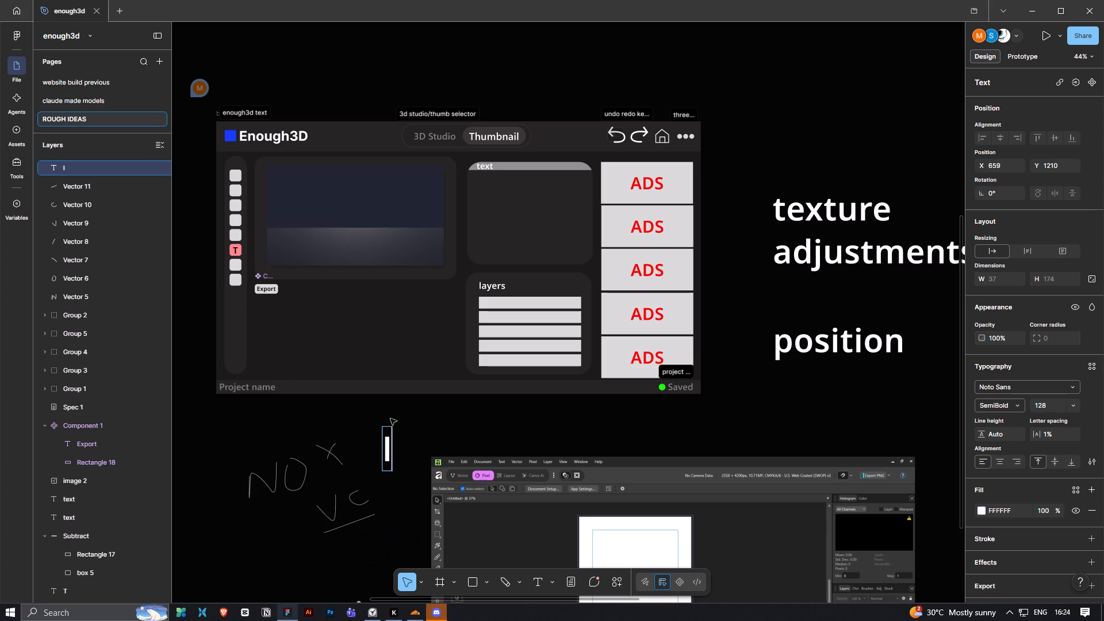
{"action": "key", "text": "BackSpace"}
{"action": "type", "text": "kaha"}
{"action": "key", "text": "space"}
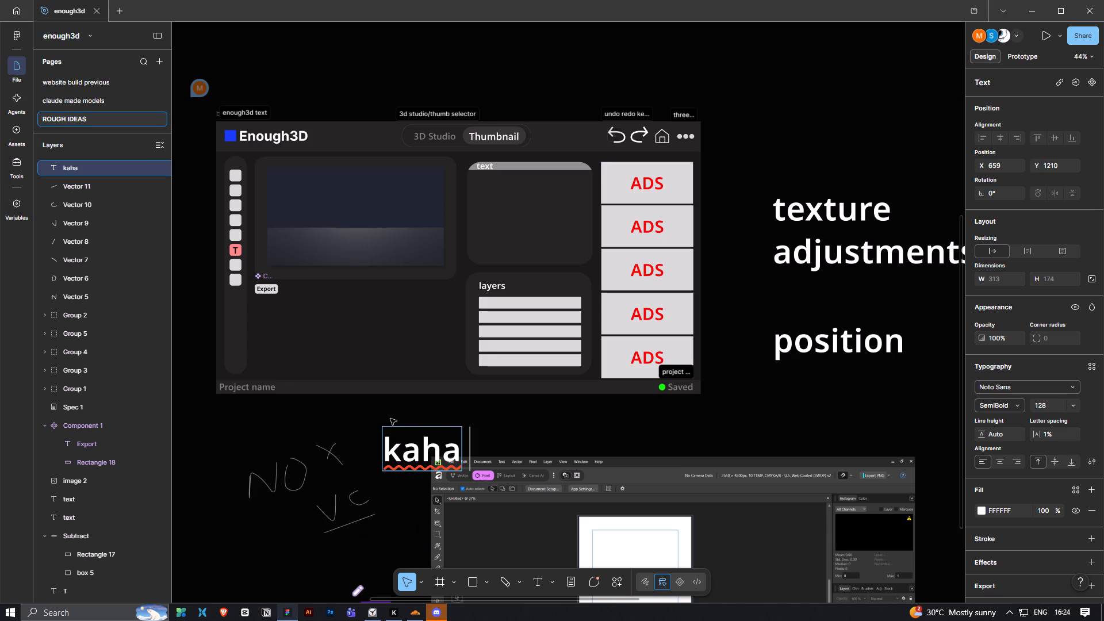
{"action": "type", "text": "rakhu"}
{"action": "left_click", "coordinate": [398, 419]}
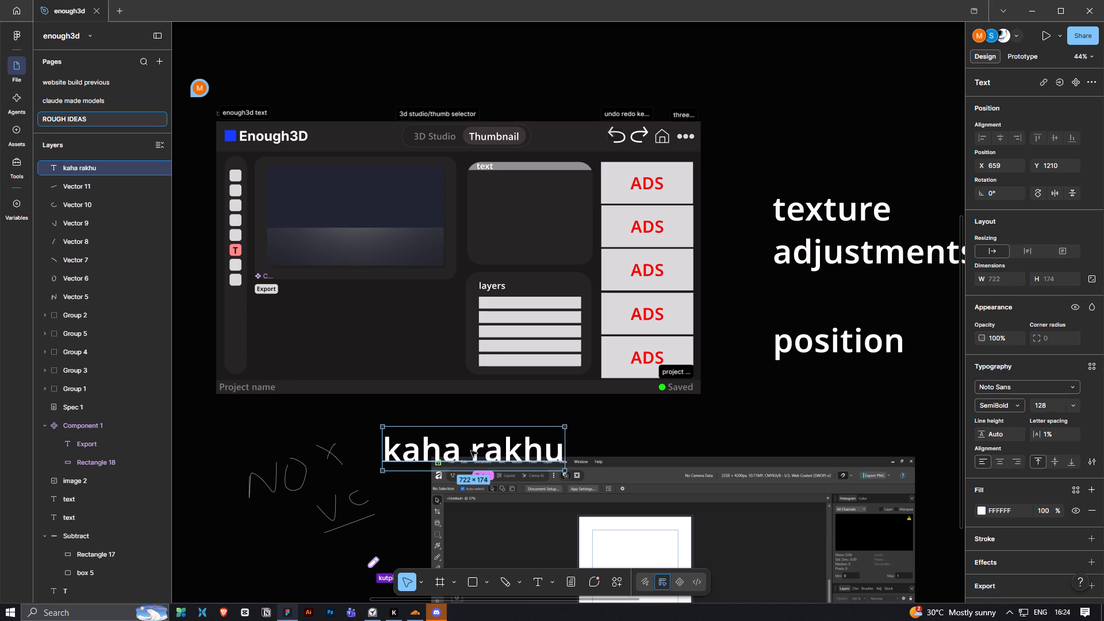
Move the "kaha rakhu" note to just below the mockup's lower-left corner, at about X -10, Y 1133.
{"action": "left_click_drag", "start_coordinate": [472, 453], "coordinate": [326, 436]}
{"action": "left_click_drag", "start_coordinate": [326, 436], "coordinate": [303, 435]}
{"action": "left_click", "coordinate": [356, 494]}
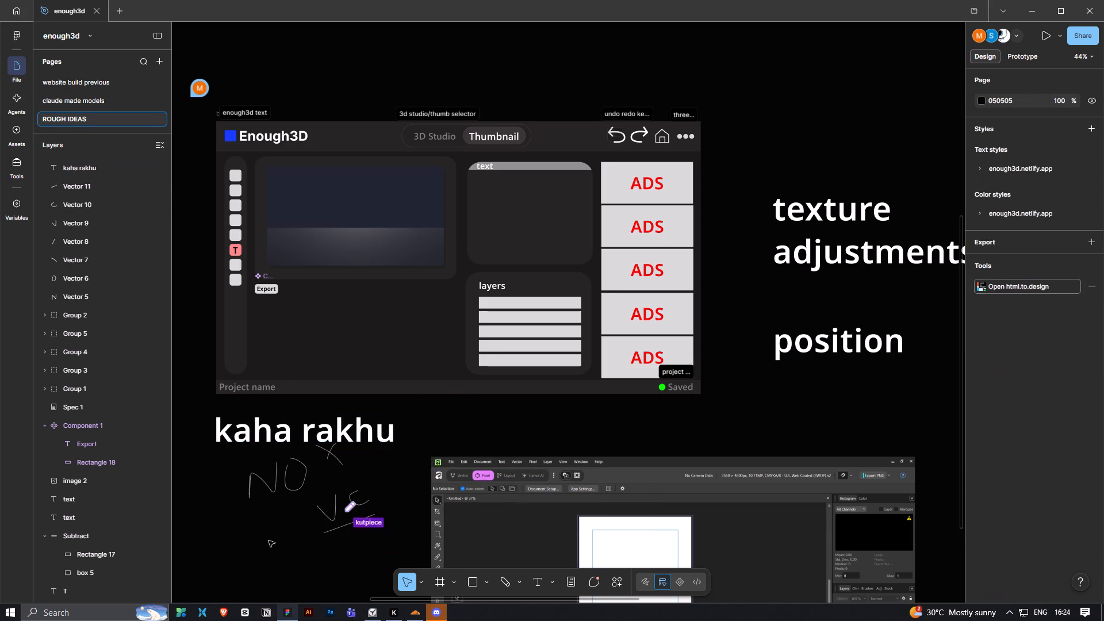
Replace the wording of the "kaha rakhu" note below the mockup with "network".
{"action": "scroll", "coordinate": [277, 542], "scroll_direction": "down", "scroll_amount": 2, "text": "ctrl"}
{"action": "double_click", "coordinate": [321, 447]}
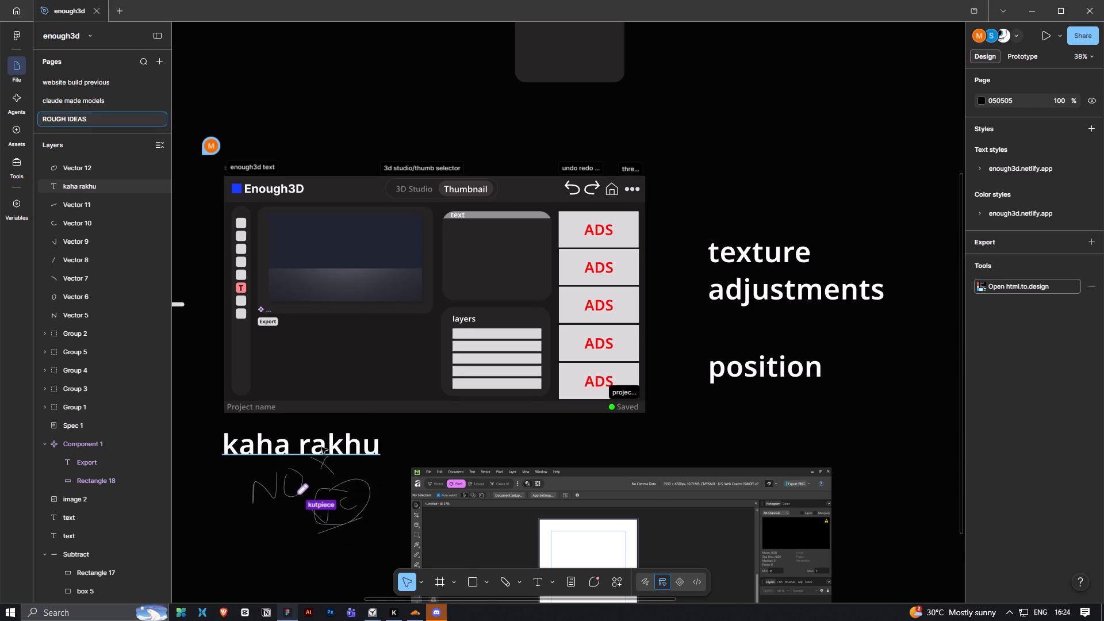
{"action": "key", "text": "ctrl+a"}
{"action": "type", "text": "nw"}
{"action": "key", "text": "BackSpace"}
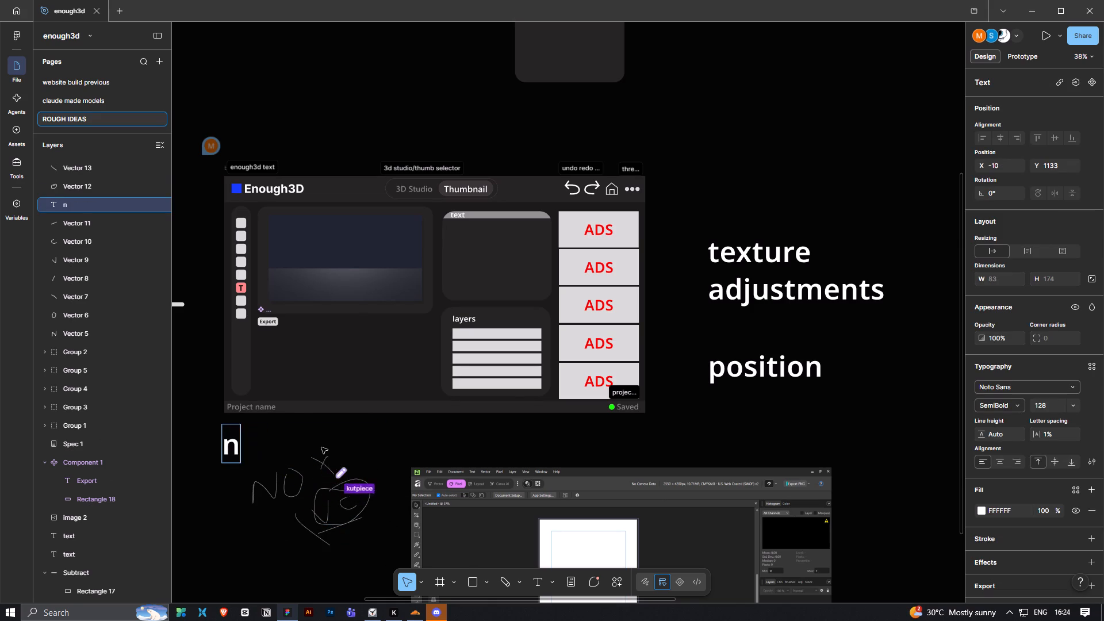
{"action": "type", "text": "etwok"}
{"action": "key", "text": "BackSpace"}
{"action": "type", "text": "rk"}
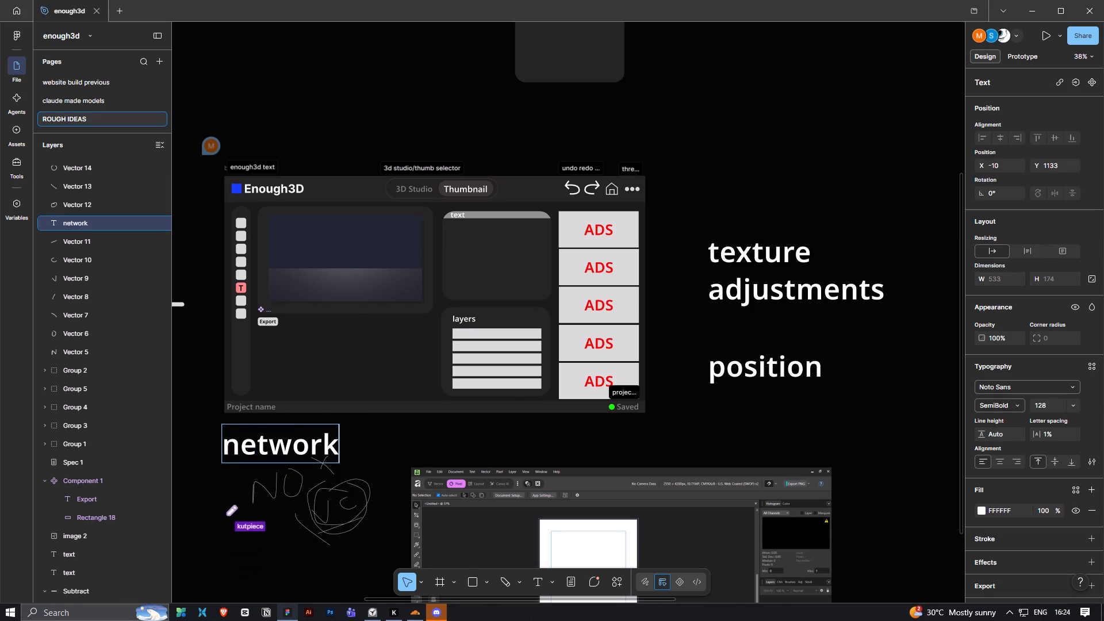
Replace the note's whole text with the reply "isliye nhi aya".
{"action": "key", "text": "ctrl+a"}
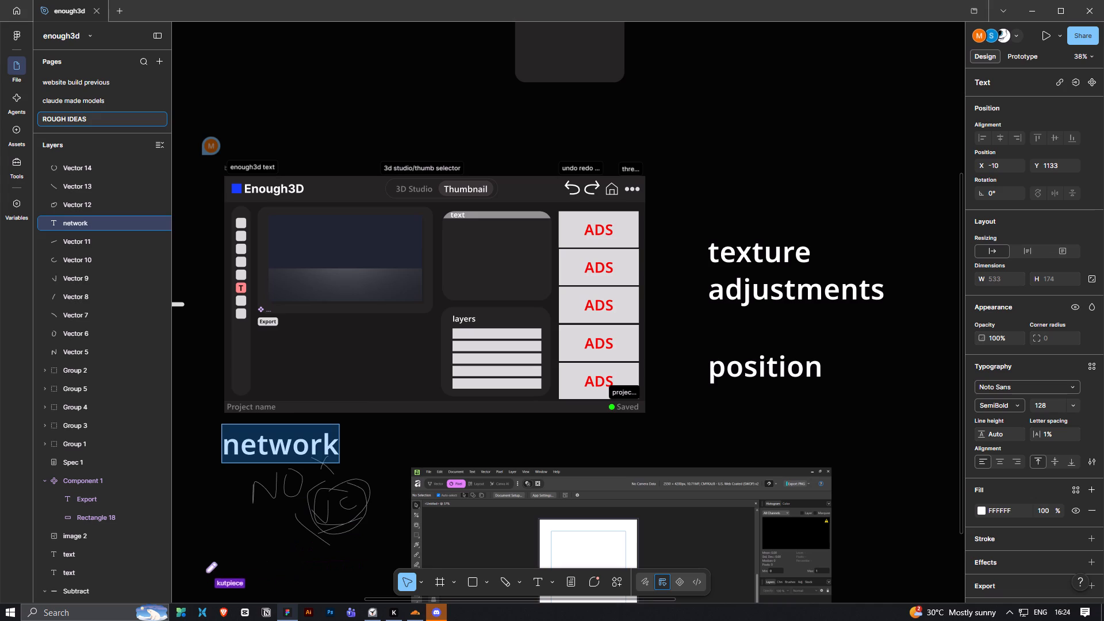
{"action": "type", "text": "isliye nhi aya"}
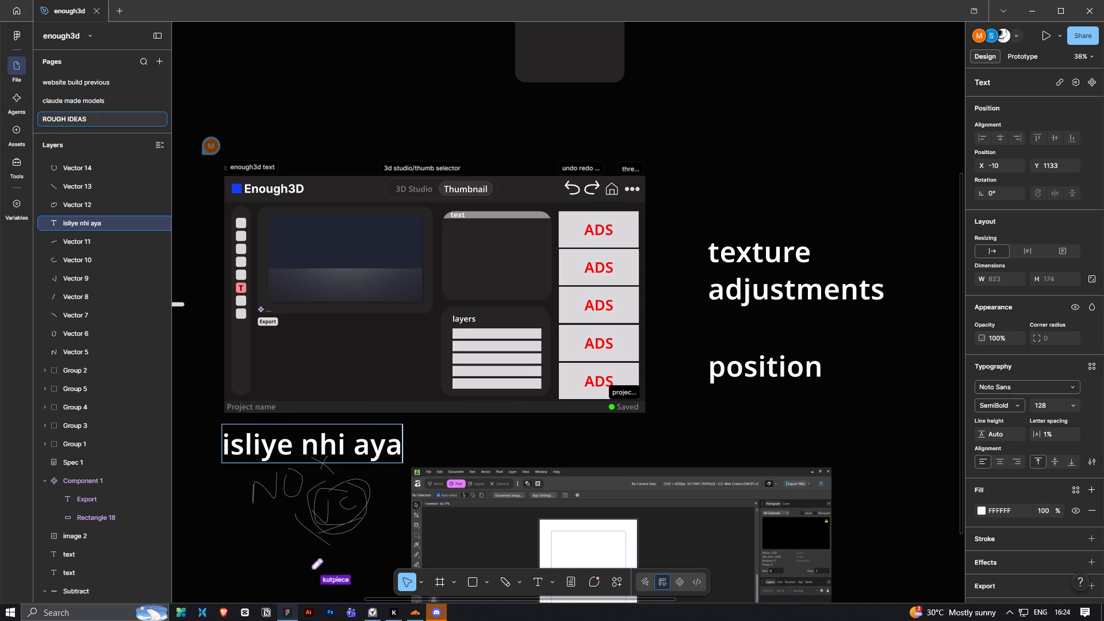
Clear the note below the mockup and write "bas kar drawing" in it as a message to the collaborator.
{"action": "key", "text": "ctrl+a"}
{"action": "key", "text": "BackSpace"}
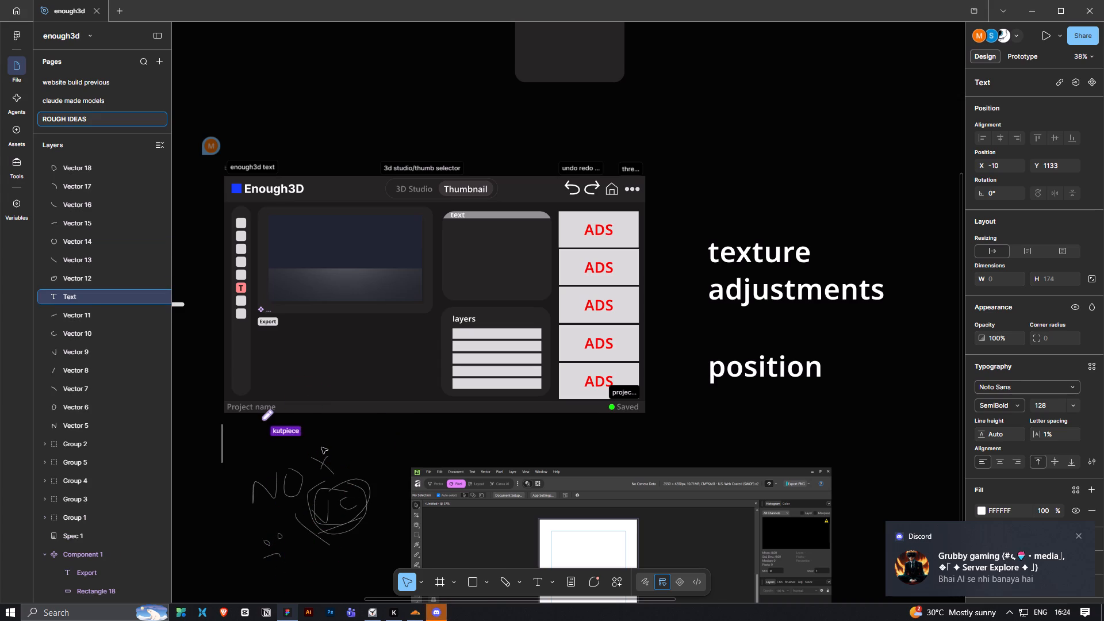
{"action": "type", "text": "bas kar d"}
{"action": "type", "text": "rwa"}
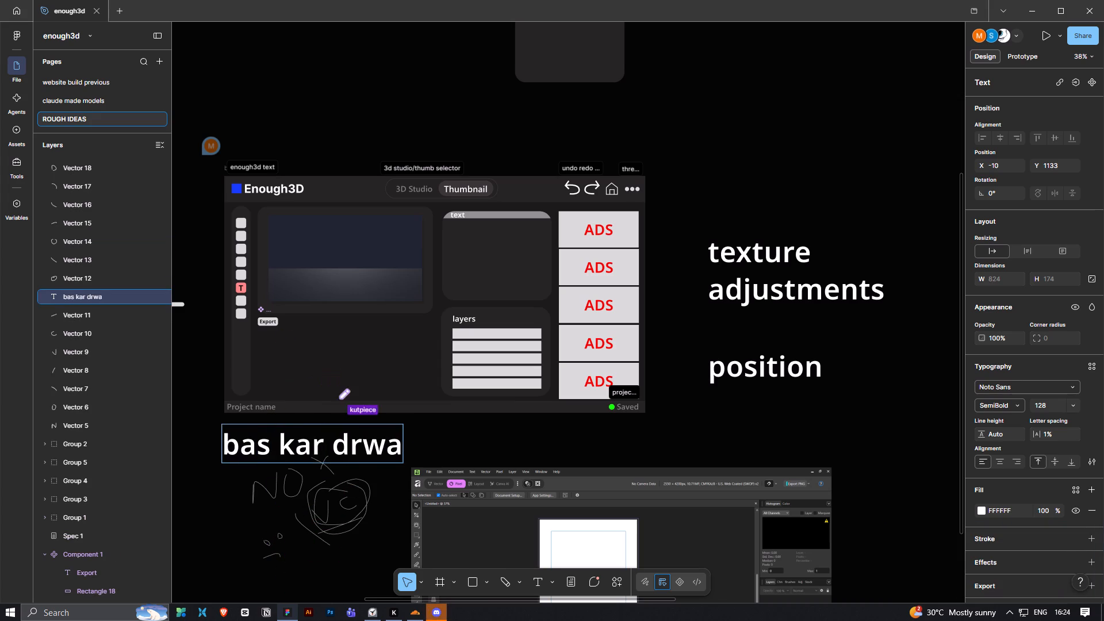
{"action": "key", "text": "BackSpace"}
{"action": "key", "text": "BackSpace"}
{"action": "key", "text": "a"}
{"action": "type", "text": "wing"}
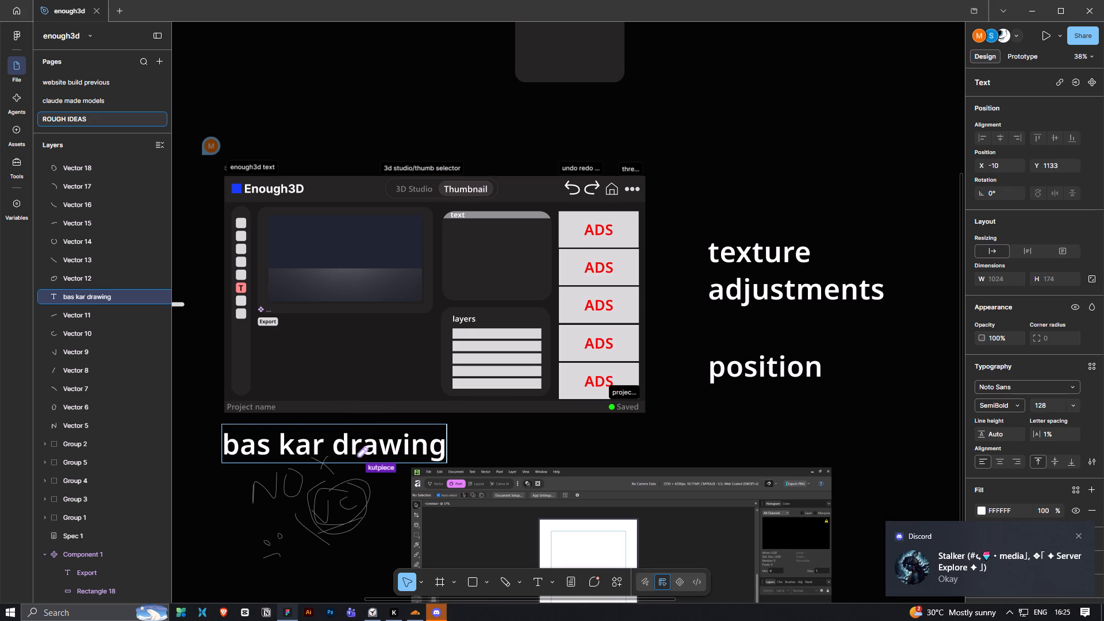
Erase all of the note's text and leave text editing, removing the note from the canvas.
{"action": "key", "text": "ctrl+a"}
{"action": "key", "text": "BackSpace"}
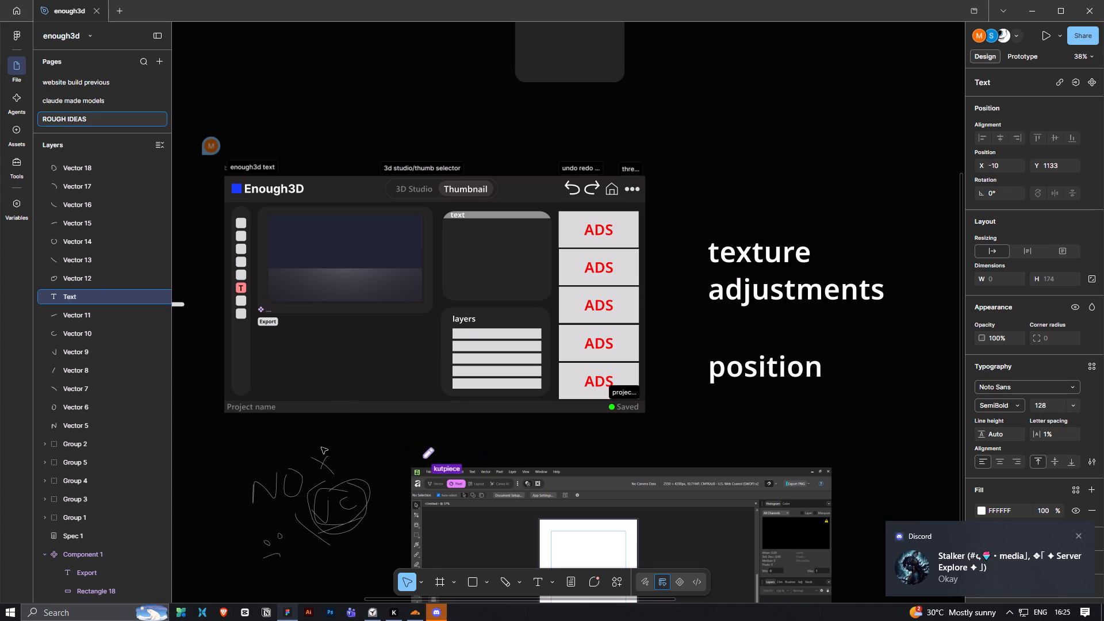
{"action": "left_click", "coordinate": [255, 461]}
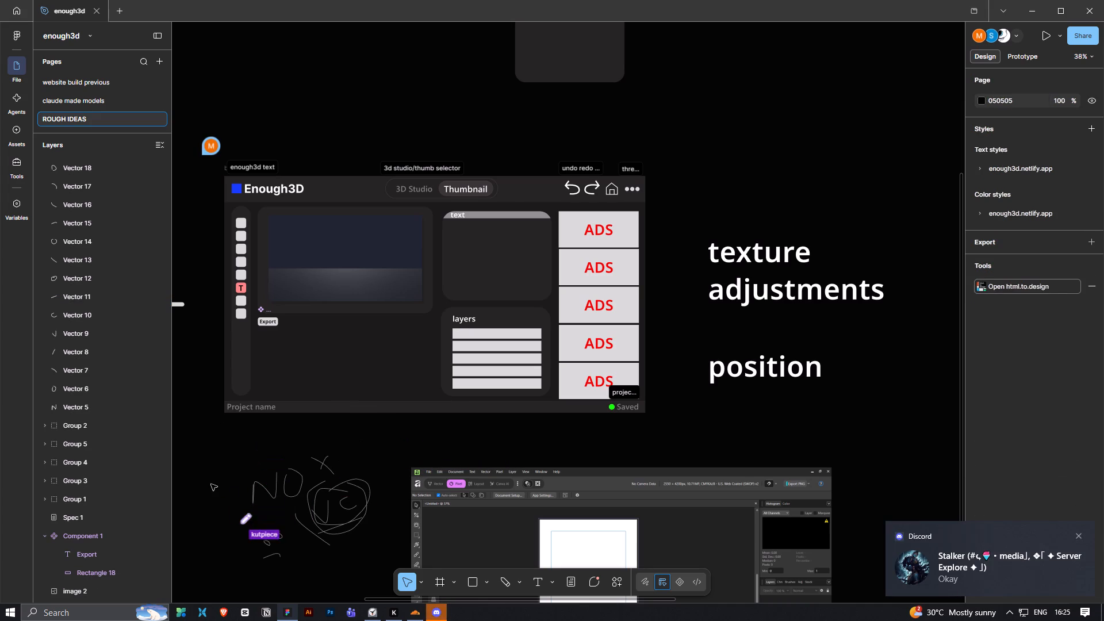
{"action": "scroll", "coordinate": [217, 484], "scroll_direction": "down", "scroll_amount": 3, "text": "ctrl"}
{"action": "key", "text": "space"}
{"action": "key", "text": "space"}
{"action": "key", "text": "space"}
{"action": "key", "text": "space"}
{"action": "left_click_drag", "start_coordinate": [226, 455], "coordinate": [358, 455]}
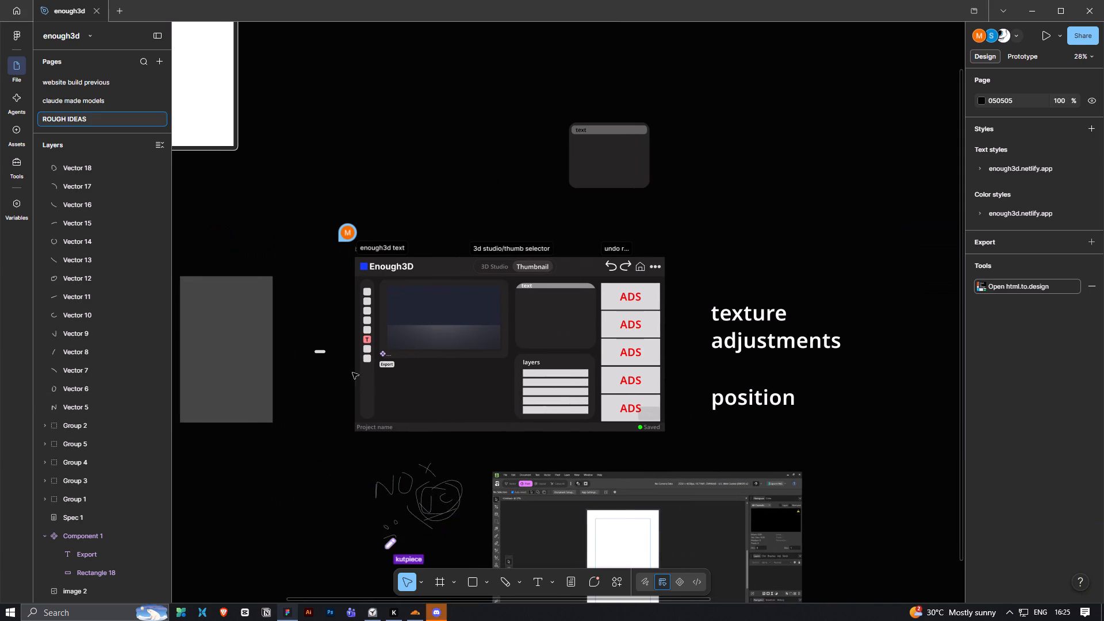
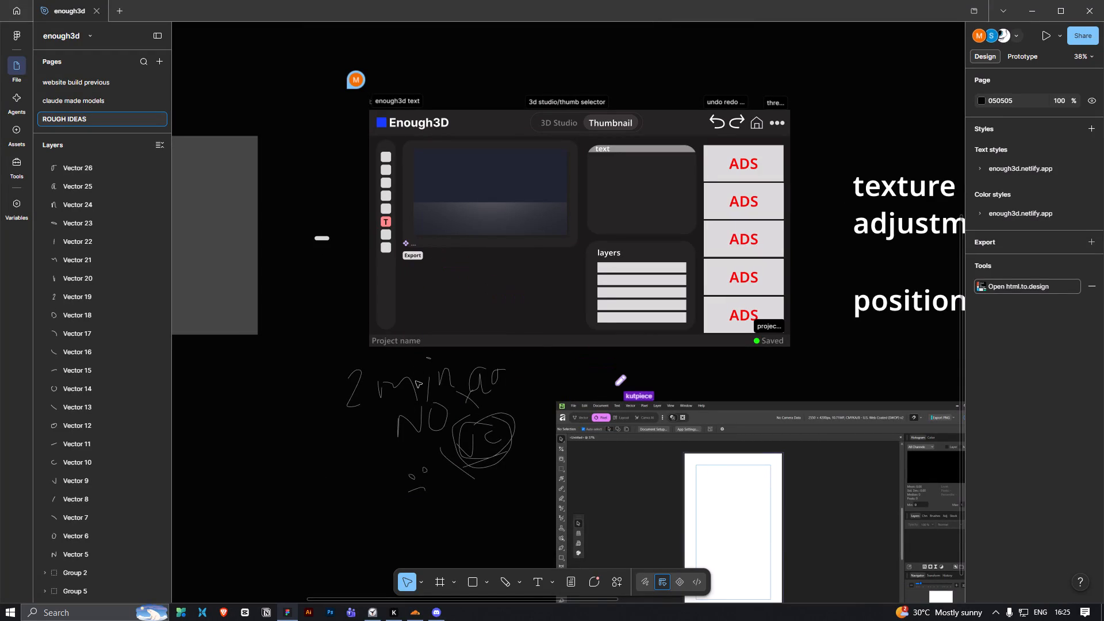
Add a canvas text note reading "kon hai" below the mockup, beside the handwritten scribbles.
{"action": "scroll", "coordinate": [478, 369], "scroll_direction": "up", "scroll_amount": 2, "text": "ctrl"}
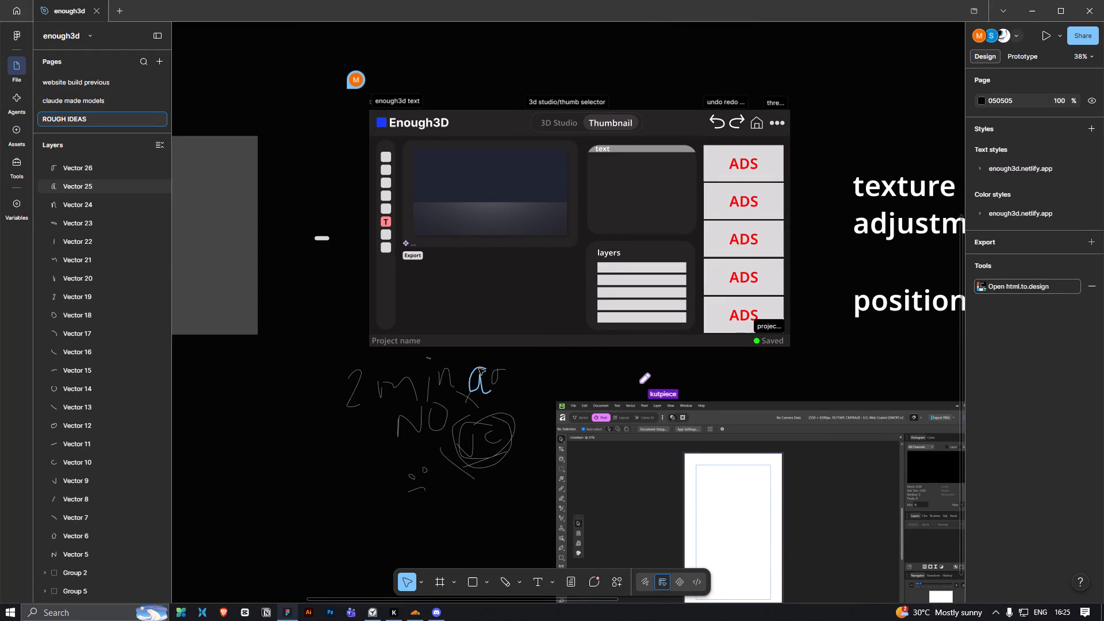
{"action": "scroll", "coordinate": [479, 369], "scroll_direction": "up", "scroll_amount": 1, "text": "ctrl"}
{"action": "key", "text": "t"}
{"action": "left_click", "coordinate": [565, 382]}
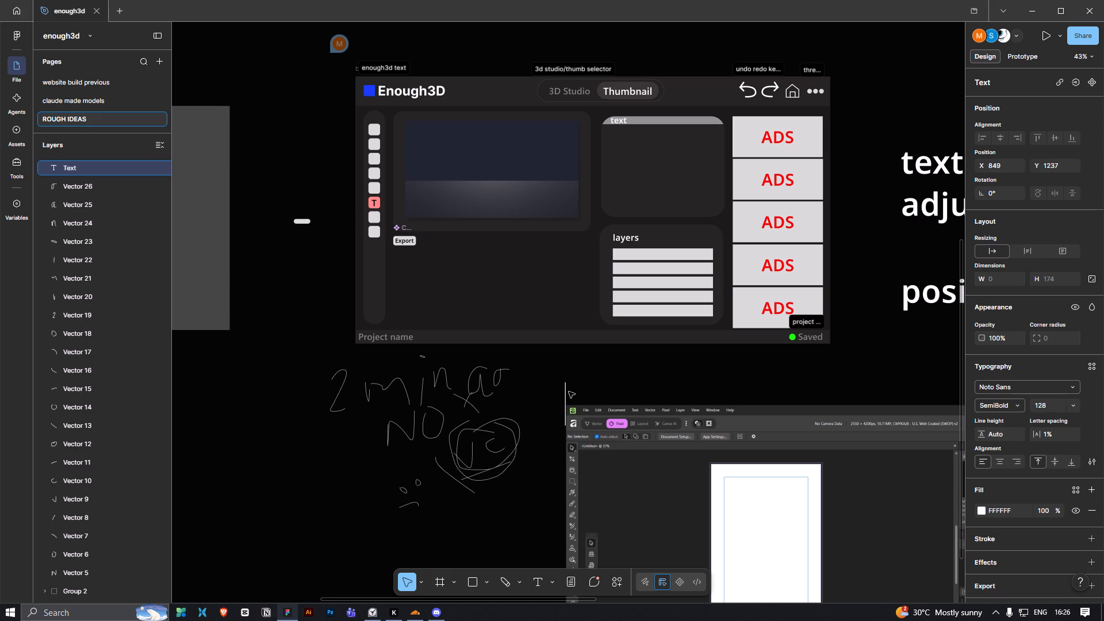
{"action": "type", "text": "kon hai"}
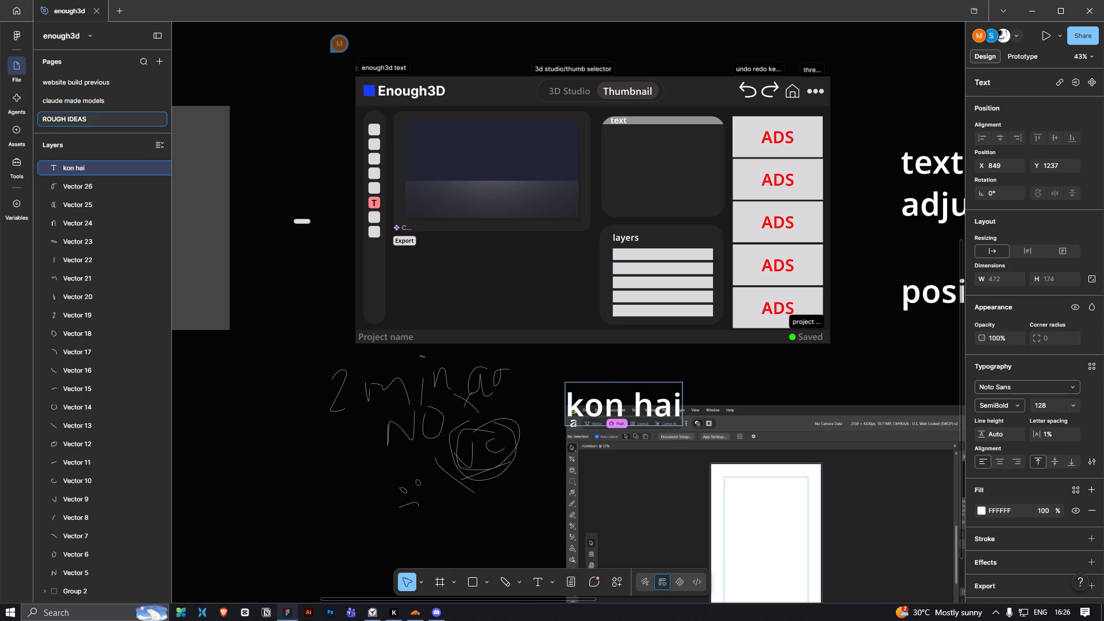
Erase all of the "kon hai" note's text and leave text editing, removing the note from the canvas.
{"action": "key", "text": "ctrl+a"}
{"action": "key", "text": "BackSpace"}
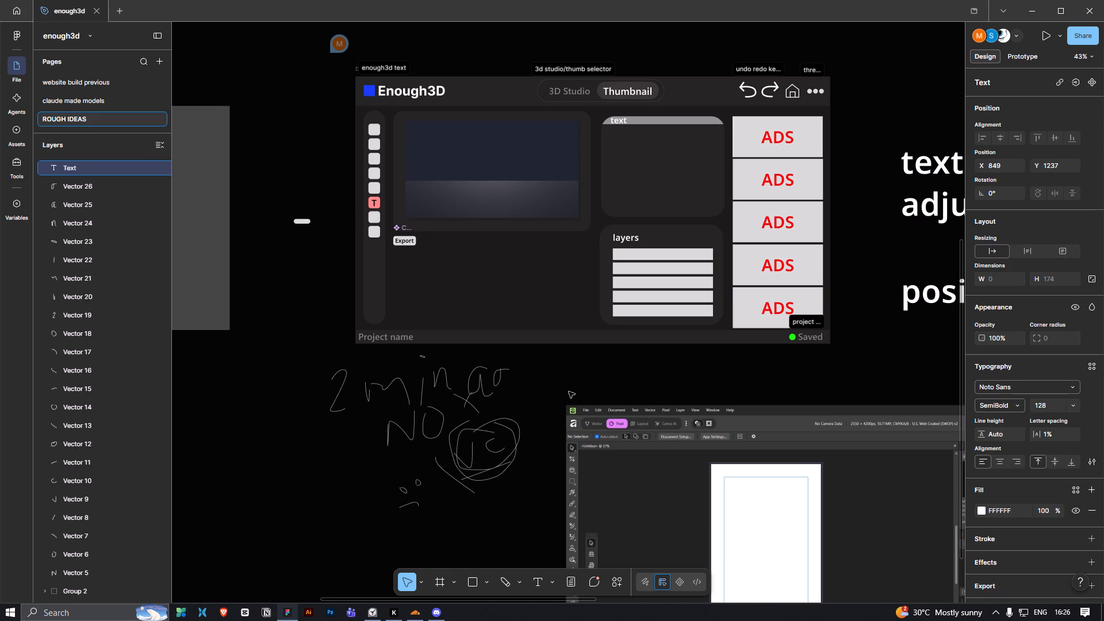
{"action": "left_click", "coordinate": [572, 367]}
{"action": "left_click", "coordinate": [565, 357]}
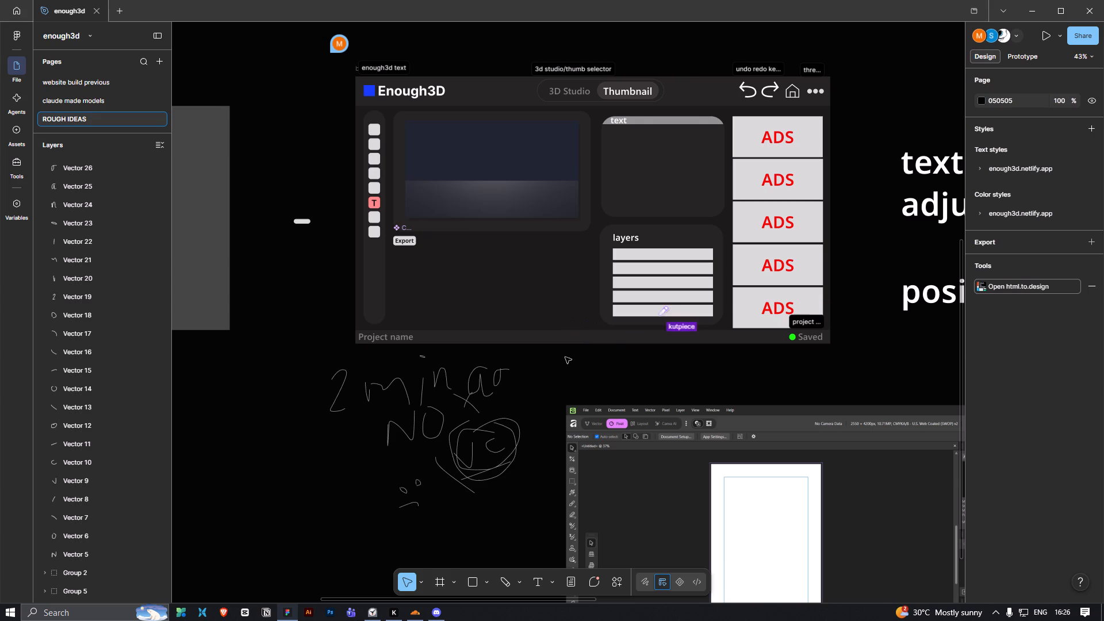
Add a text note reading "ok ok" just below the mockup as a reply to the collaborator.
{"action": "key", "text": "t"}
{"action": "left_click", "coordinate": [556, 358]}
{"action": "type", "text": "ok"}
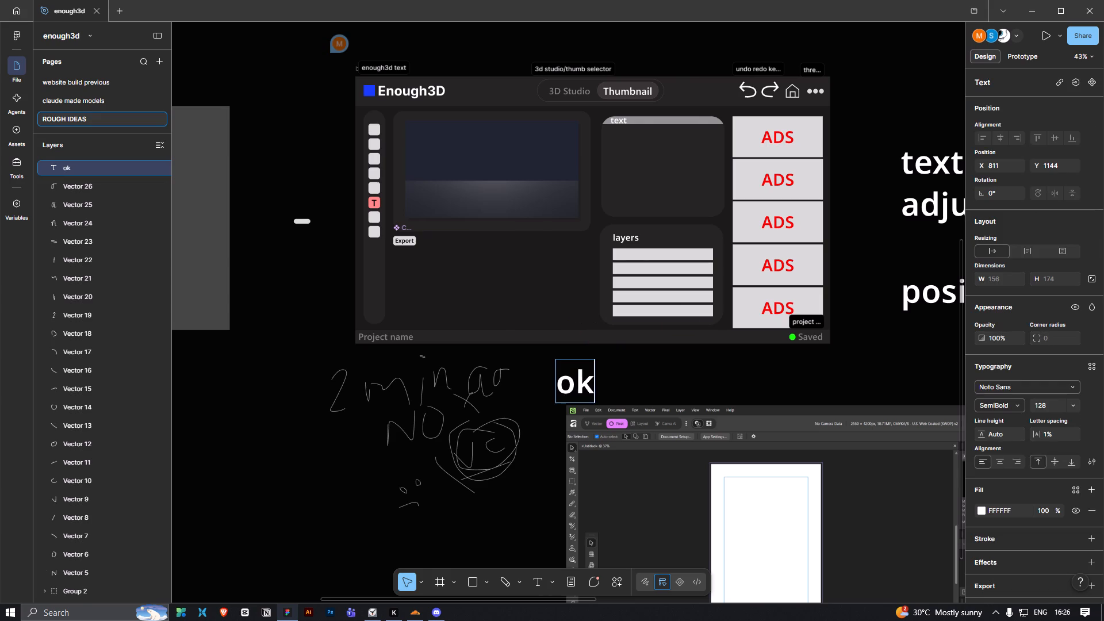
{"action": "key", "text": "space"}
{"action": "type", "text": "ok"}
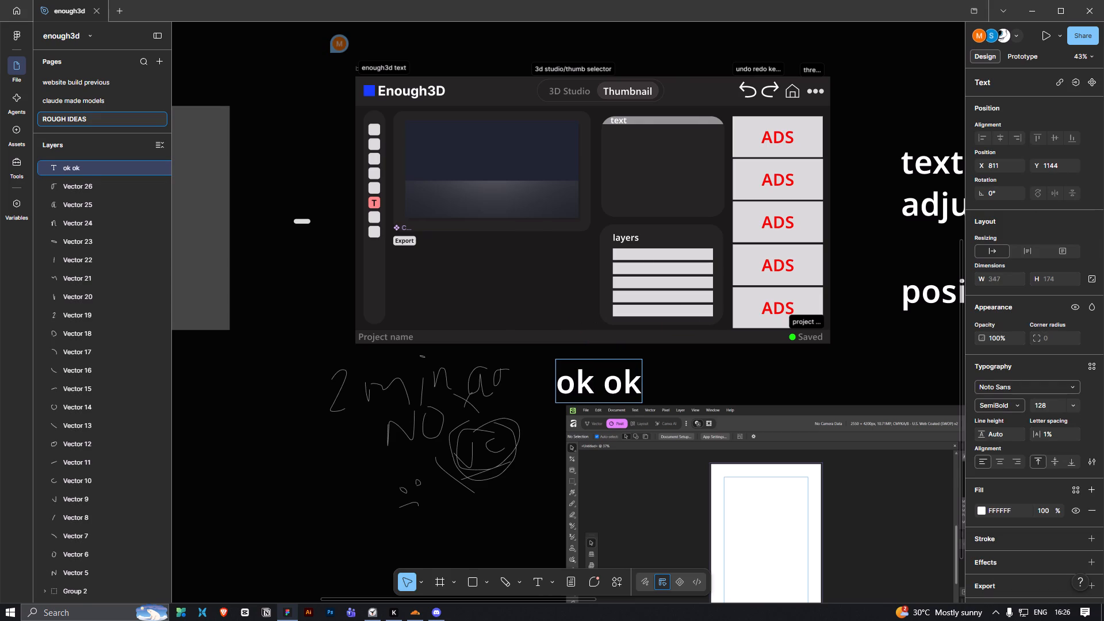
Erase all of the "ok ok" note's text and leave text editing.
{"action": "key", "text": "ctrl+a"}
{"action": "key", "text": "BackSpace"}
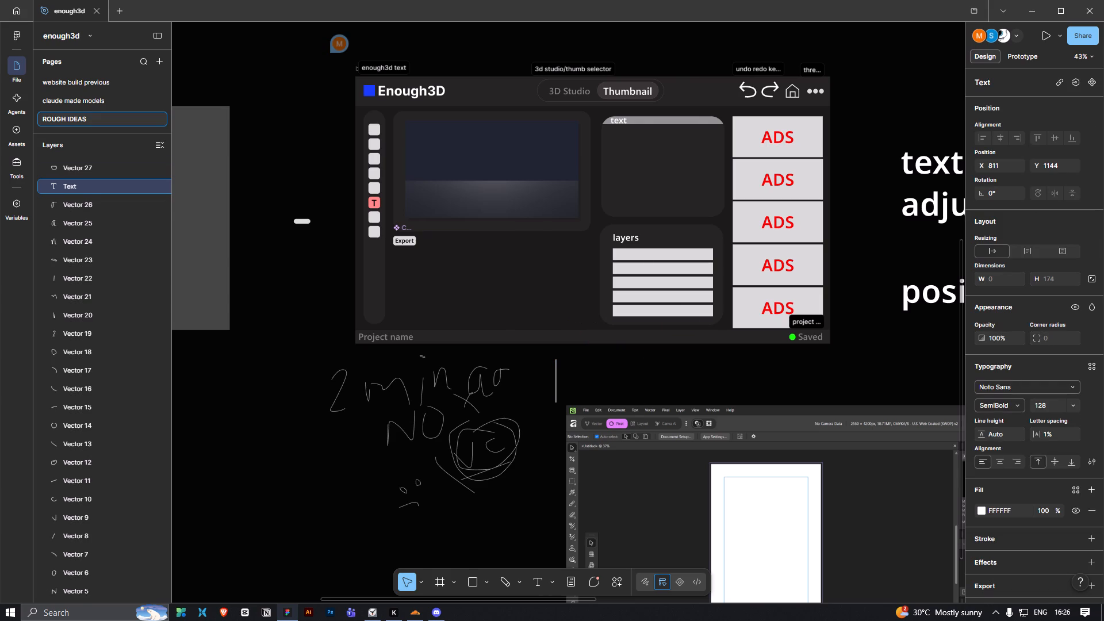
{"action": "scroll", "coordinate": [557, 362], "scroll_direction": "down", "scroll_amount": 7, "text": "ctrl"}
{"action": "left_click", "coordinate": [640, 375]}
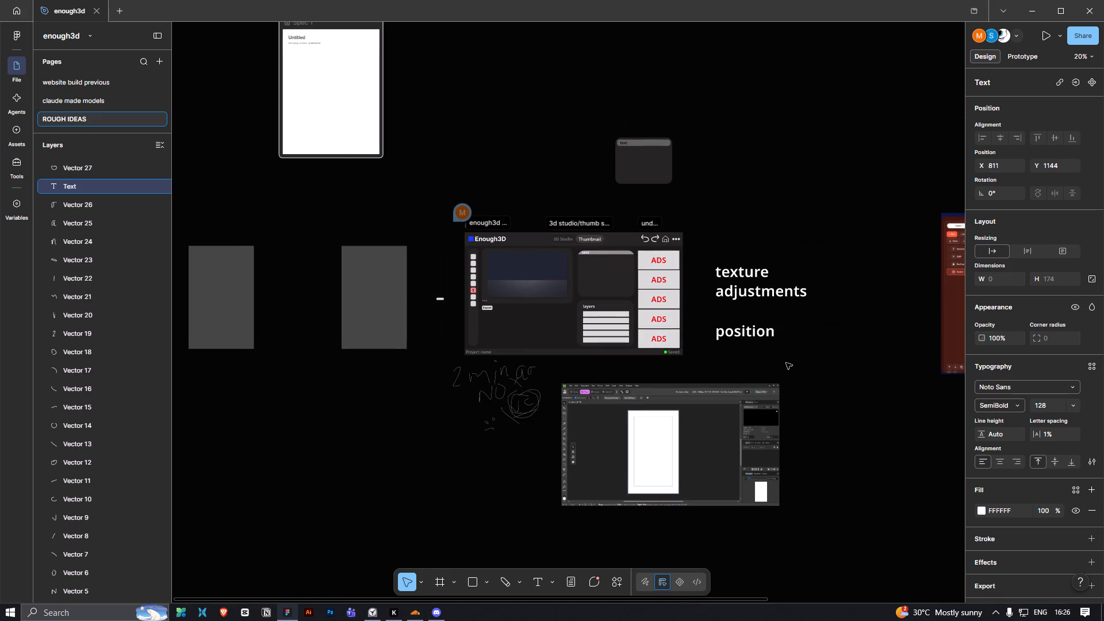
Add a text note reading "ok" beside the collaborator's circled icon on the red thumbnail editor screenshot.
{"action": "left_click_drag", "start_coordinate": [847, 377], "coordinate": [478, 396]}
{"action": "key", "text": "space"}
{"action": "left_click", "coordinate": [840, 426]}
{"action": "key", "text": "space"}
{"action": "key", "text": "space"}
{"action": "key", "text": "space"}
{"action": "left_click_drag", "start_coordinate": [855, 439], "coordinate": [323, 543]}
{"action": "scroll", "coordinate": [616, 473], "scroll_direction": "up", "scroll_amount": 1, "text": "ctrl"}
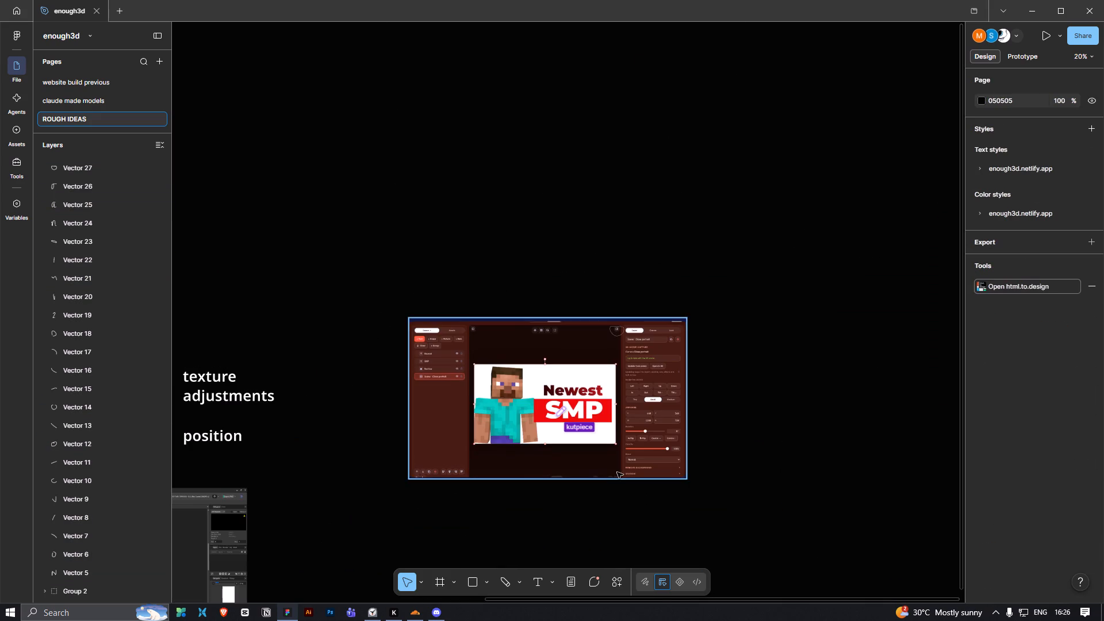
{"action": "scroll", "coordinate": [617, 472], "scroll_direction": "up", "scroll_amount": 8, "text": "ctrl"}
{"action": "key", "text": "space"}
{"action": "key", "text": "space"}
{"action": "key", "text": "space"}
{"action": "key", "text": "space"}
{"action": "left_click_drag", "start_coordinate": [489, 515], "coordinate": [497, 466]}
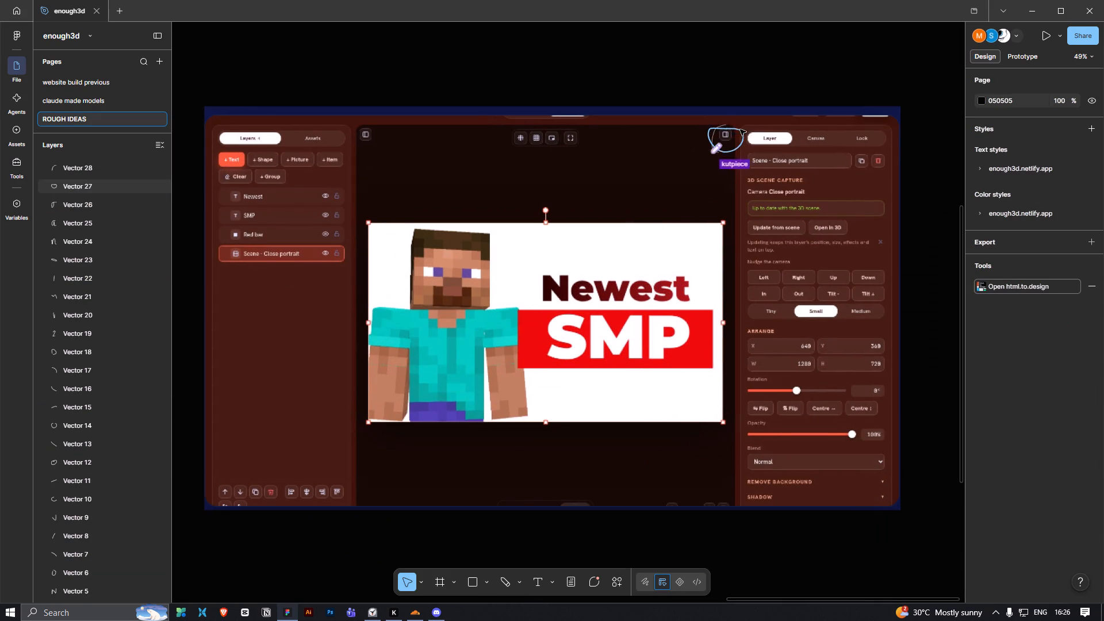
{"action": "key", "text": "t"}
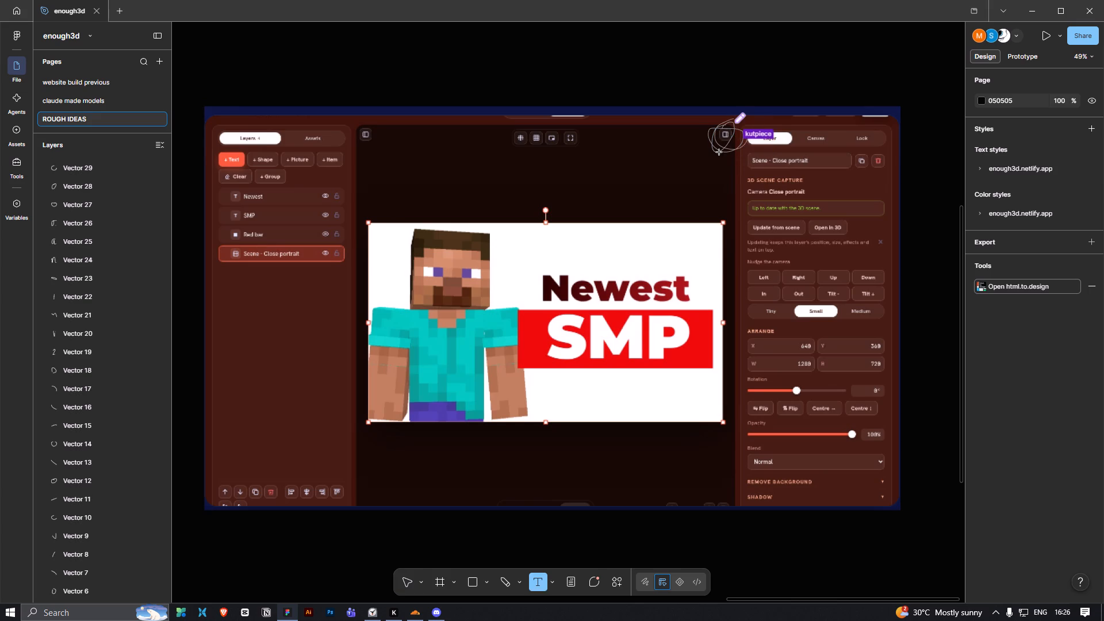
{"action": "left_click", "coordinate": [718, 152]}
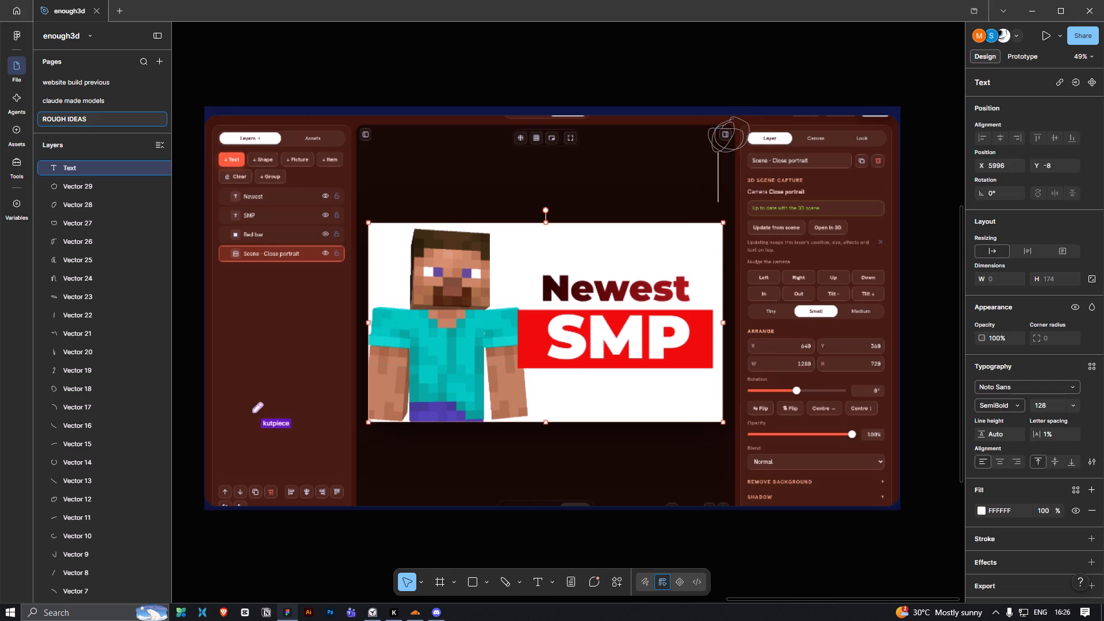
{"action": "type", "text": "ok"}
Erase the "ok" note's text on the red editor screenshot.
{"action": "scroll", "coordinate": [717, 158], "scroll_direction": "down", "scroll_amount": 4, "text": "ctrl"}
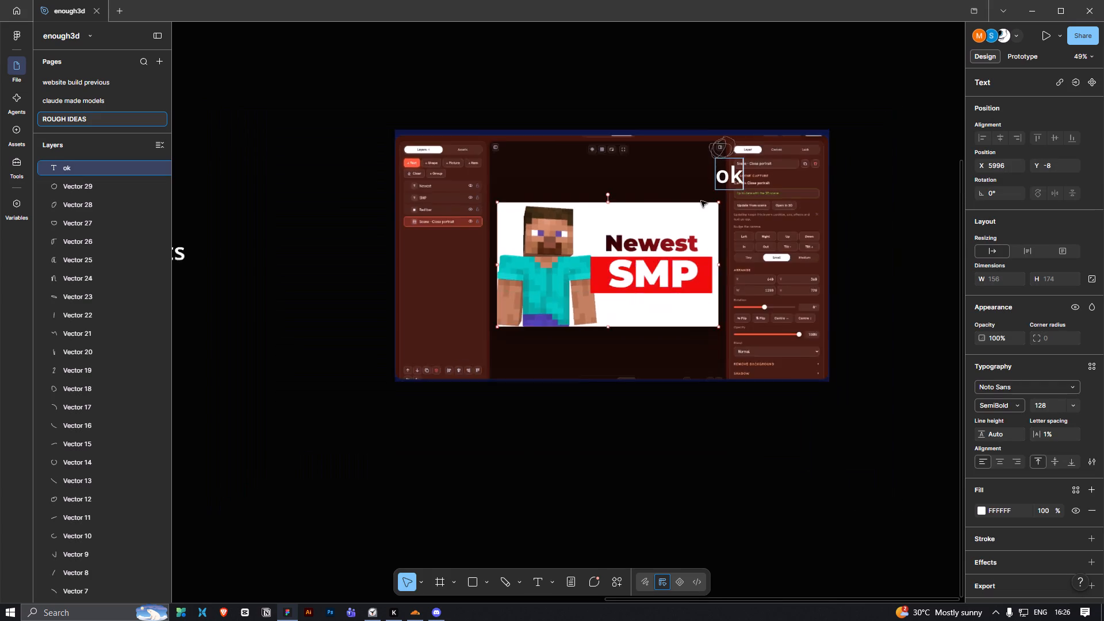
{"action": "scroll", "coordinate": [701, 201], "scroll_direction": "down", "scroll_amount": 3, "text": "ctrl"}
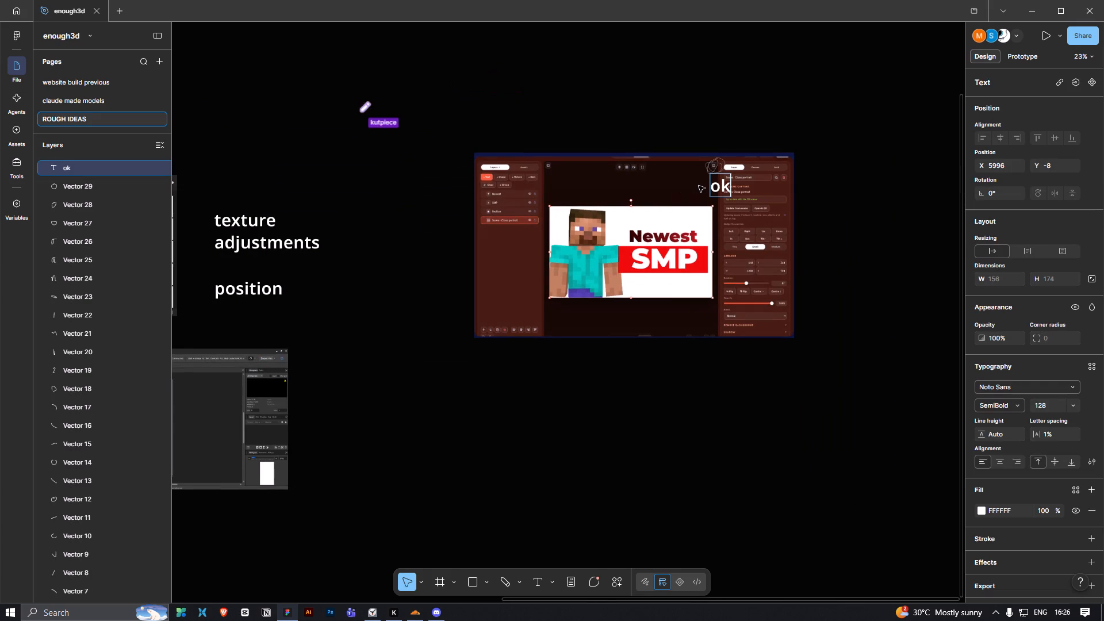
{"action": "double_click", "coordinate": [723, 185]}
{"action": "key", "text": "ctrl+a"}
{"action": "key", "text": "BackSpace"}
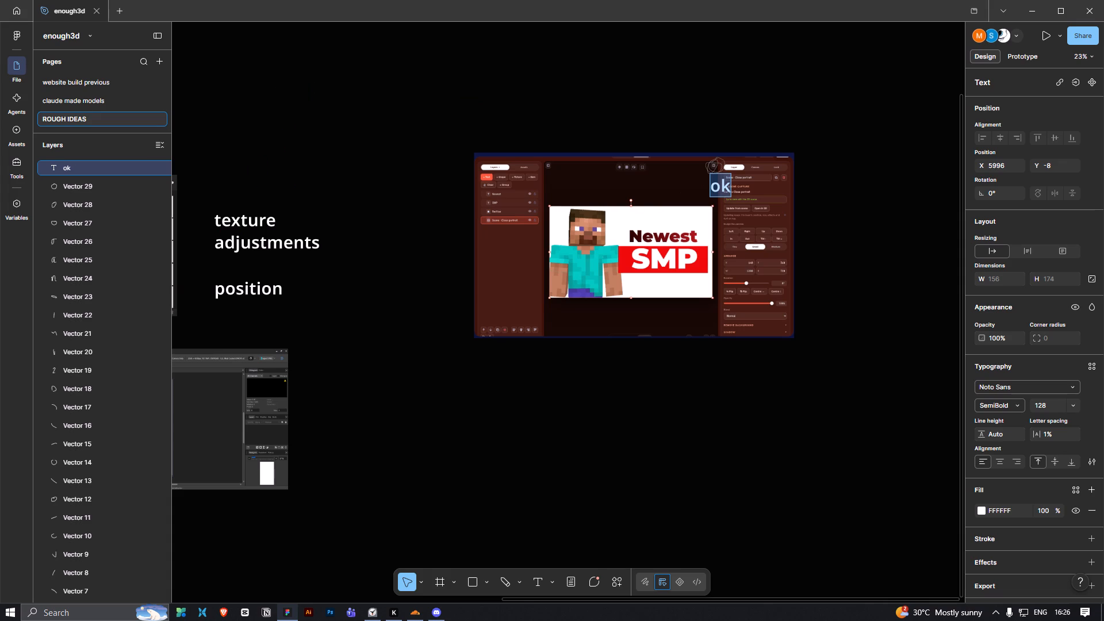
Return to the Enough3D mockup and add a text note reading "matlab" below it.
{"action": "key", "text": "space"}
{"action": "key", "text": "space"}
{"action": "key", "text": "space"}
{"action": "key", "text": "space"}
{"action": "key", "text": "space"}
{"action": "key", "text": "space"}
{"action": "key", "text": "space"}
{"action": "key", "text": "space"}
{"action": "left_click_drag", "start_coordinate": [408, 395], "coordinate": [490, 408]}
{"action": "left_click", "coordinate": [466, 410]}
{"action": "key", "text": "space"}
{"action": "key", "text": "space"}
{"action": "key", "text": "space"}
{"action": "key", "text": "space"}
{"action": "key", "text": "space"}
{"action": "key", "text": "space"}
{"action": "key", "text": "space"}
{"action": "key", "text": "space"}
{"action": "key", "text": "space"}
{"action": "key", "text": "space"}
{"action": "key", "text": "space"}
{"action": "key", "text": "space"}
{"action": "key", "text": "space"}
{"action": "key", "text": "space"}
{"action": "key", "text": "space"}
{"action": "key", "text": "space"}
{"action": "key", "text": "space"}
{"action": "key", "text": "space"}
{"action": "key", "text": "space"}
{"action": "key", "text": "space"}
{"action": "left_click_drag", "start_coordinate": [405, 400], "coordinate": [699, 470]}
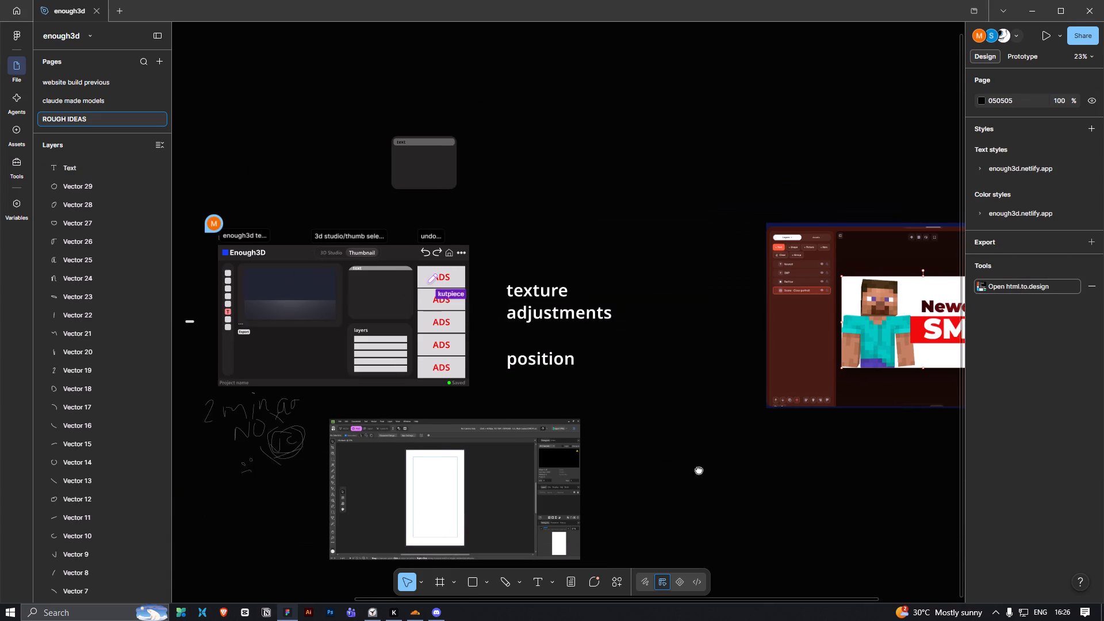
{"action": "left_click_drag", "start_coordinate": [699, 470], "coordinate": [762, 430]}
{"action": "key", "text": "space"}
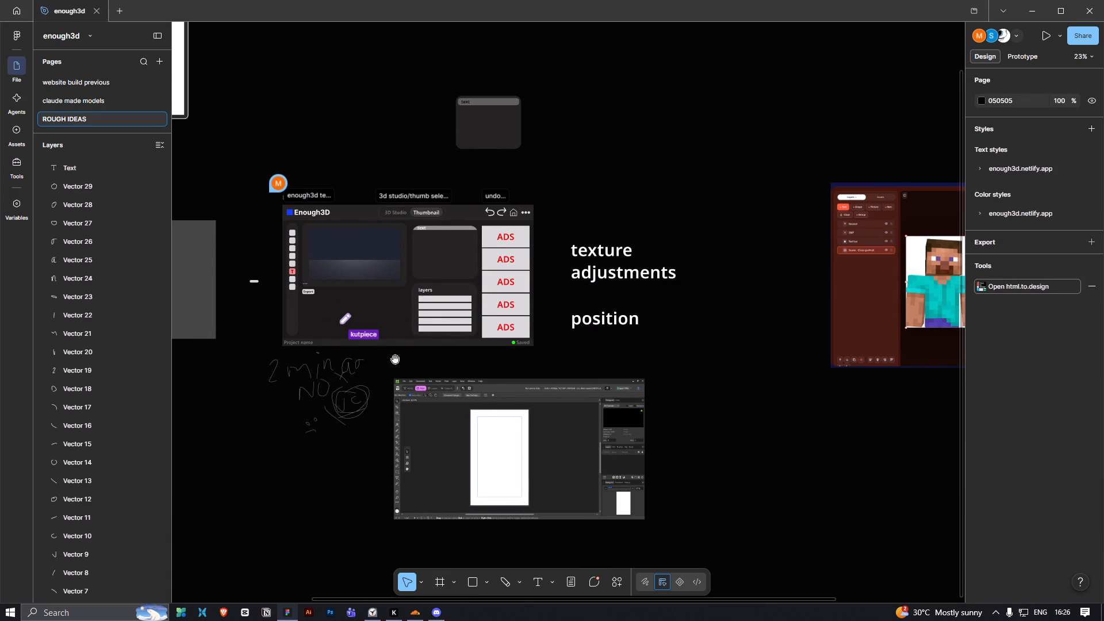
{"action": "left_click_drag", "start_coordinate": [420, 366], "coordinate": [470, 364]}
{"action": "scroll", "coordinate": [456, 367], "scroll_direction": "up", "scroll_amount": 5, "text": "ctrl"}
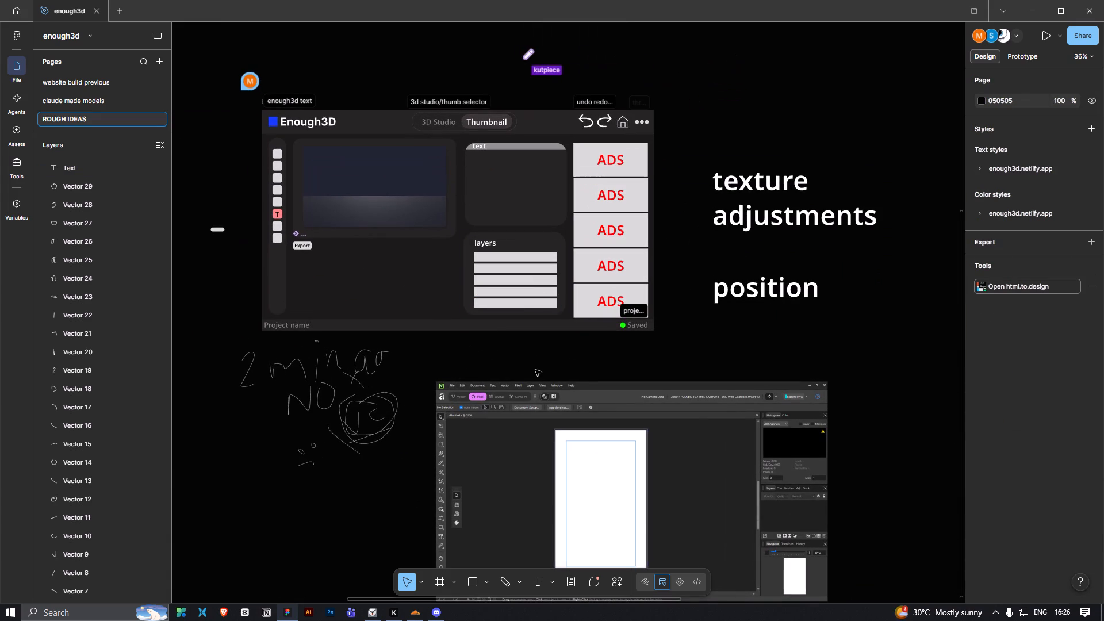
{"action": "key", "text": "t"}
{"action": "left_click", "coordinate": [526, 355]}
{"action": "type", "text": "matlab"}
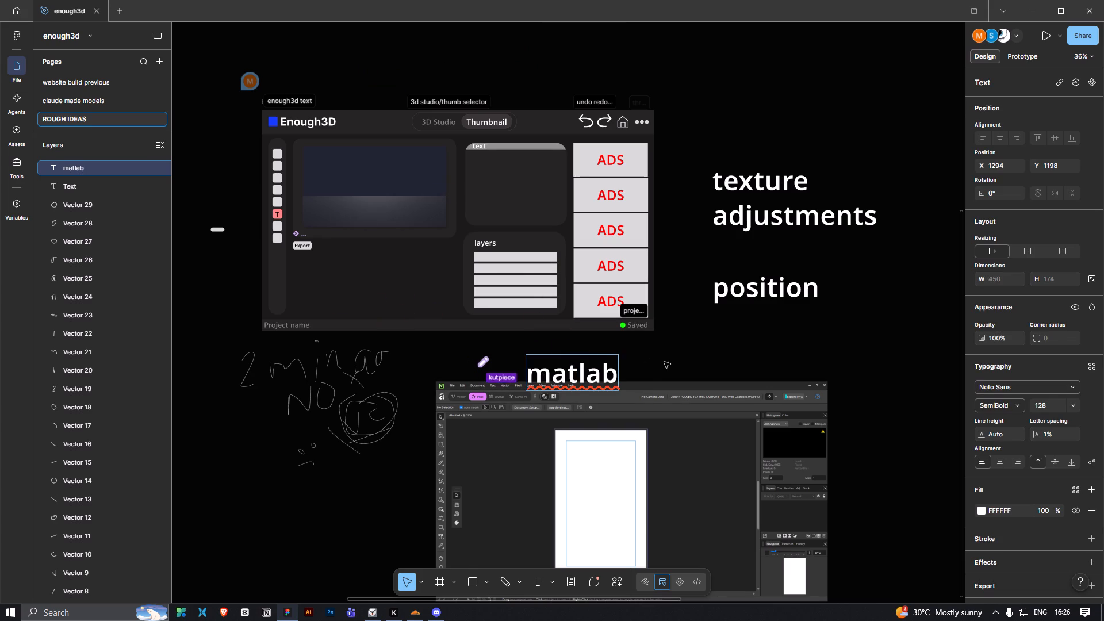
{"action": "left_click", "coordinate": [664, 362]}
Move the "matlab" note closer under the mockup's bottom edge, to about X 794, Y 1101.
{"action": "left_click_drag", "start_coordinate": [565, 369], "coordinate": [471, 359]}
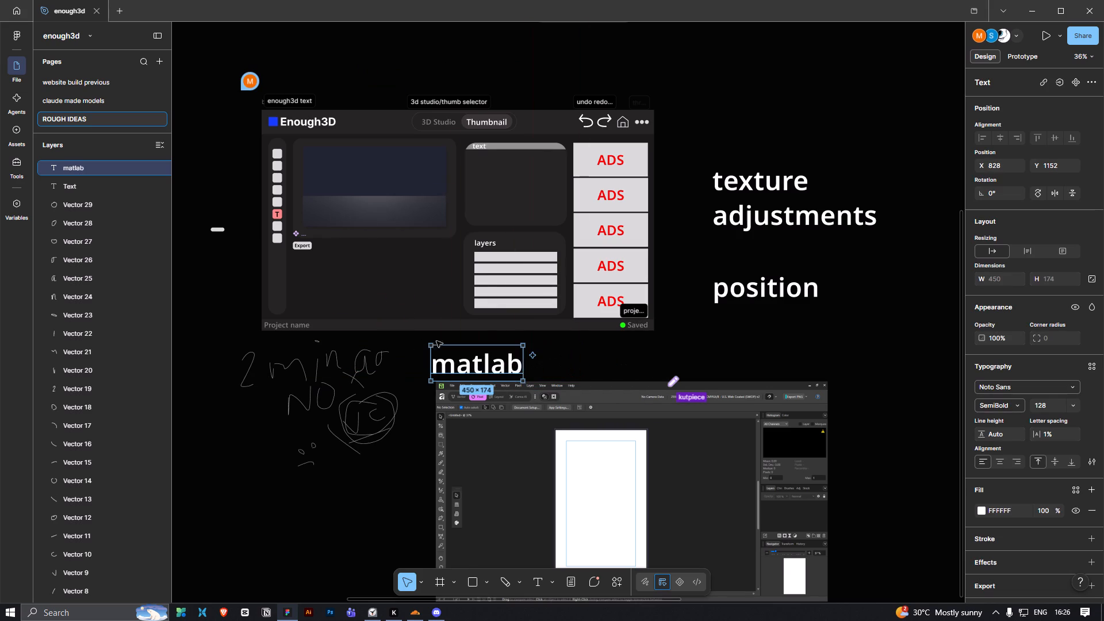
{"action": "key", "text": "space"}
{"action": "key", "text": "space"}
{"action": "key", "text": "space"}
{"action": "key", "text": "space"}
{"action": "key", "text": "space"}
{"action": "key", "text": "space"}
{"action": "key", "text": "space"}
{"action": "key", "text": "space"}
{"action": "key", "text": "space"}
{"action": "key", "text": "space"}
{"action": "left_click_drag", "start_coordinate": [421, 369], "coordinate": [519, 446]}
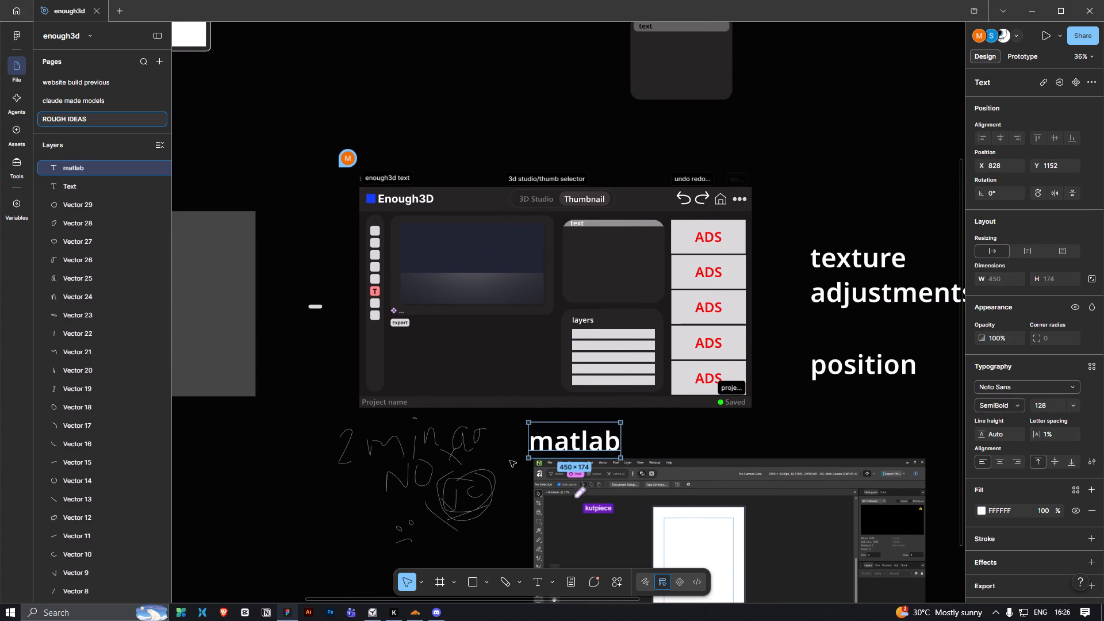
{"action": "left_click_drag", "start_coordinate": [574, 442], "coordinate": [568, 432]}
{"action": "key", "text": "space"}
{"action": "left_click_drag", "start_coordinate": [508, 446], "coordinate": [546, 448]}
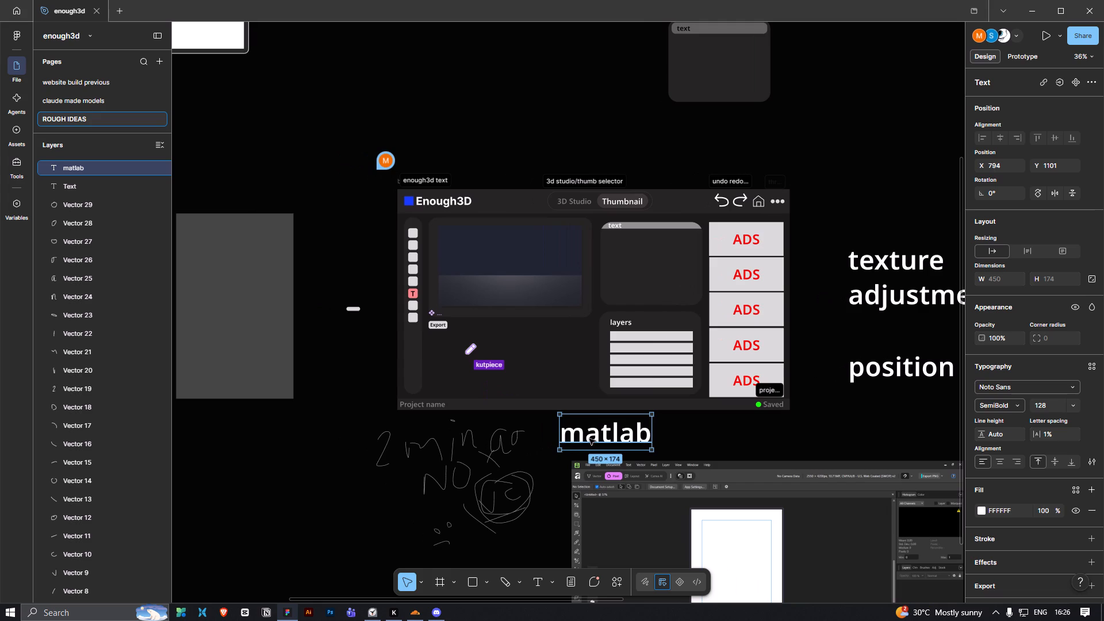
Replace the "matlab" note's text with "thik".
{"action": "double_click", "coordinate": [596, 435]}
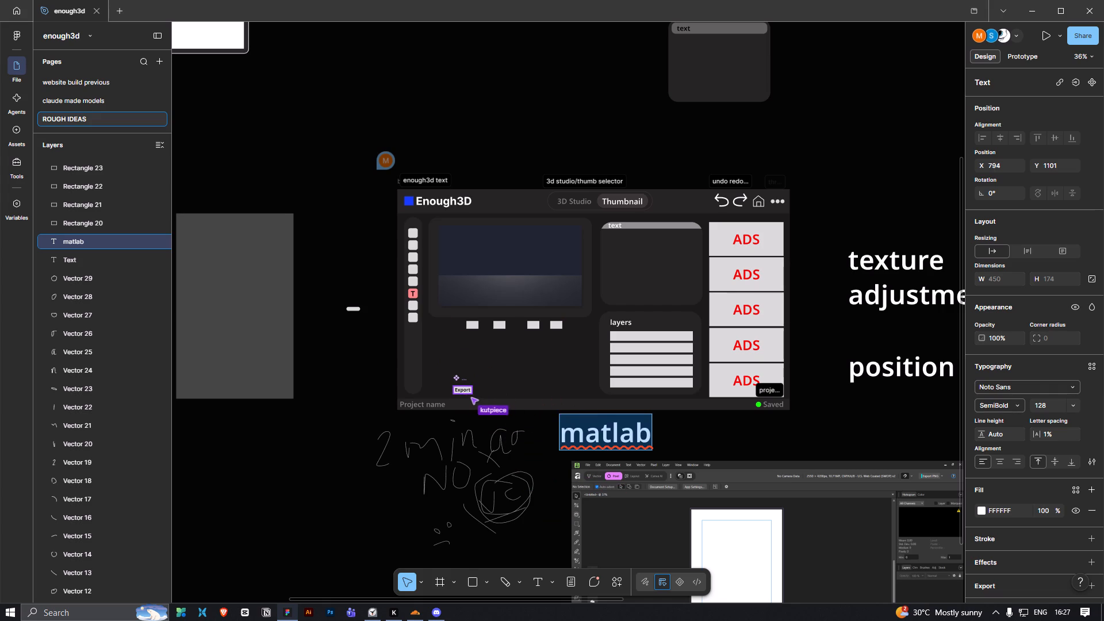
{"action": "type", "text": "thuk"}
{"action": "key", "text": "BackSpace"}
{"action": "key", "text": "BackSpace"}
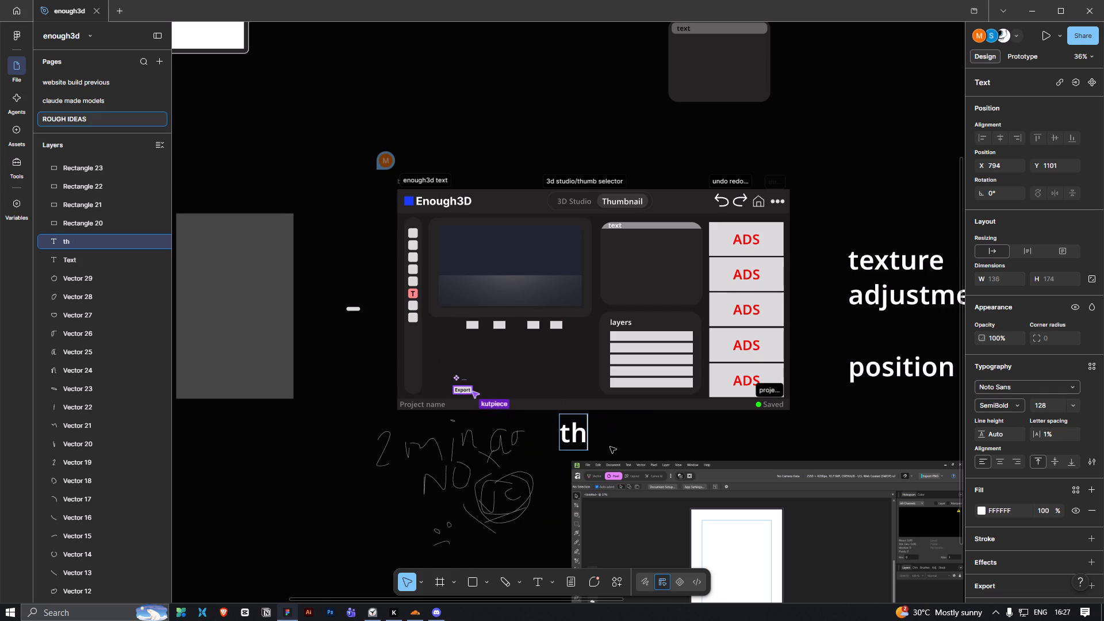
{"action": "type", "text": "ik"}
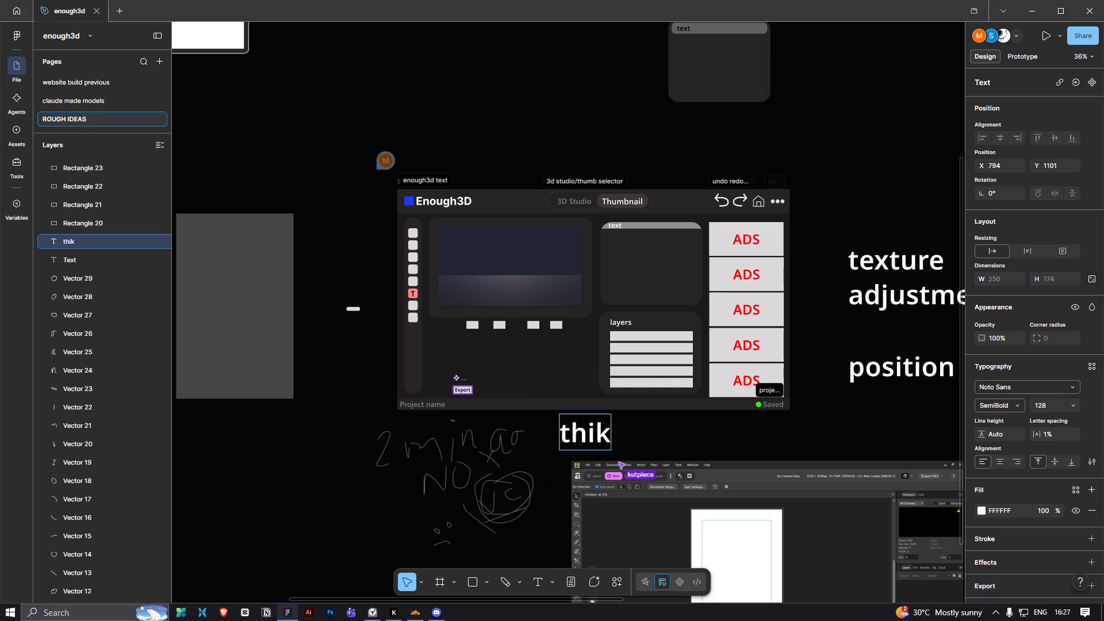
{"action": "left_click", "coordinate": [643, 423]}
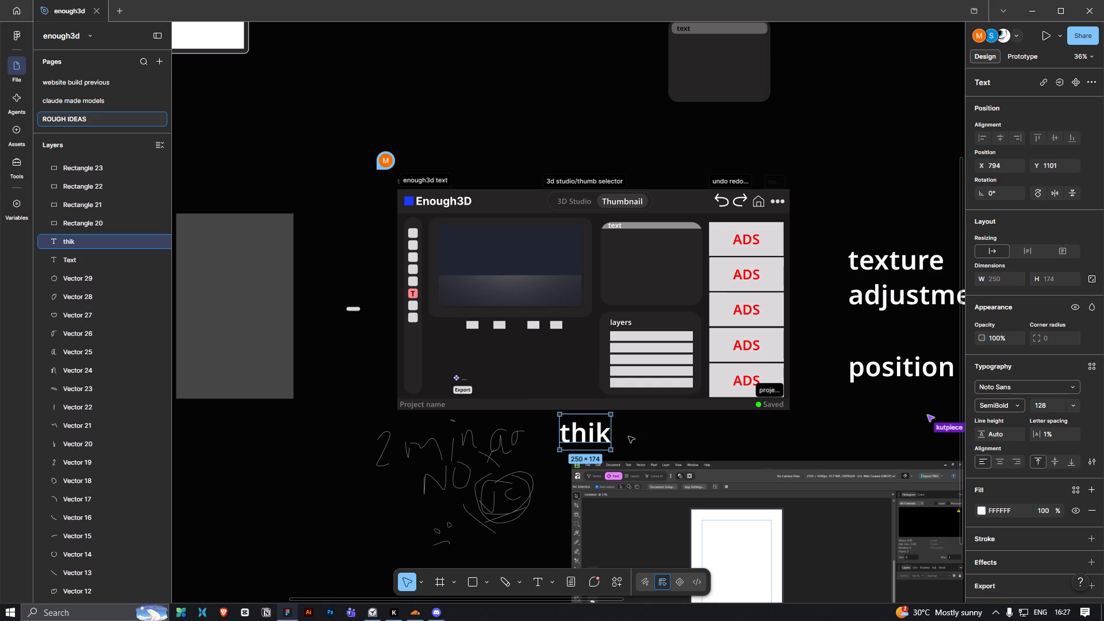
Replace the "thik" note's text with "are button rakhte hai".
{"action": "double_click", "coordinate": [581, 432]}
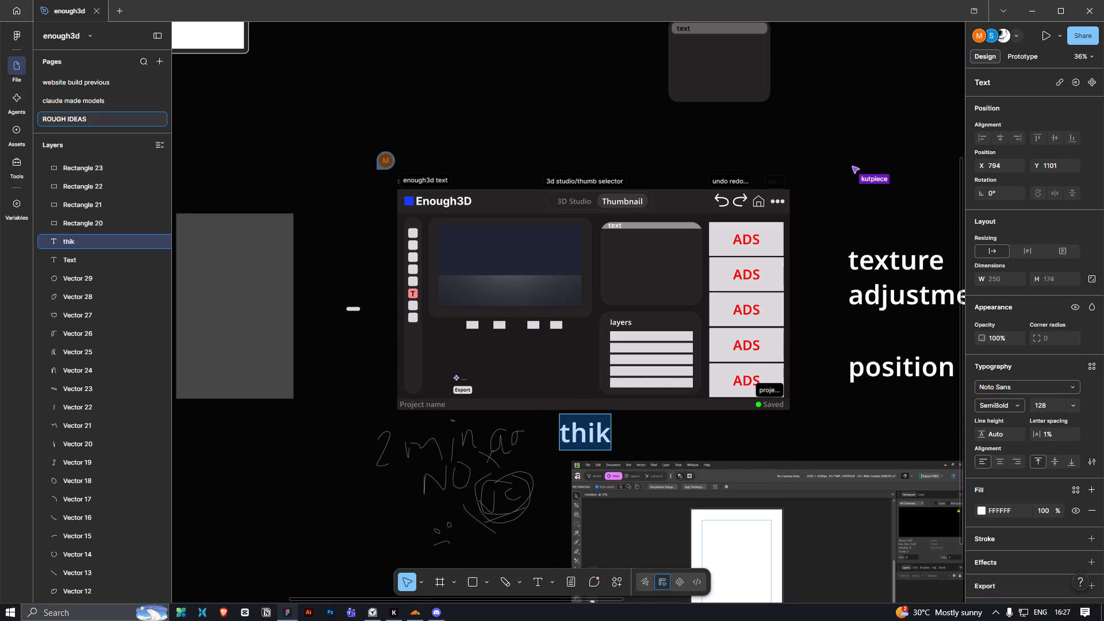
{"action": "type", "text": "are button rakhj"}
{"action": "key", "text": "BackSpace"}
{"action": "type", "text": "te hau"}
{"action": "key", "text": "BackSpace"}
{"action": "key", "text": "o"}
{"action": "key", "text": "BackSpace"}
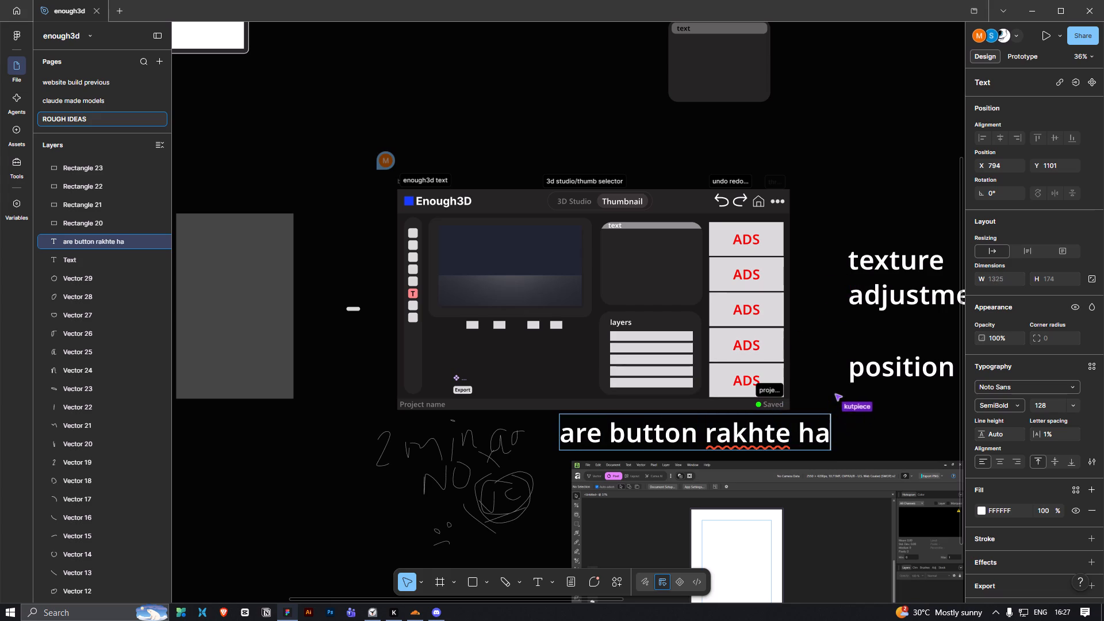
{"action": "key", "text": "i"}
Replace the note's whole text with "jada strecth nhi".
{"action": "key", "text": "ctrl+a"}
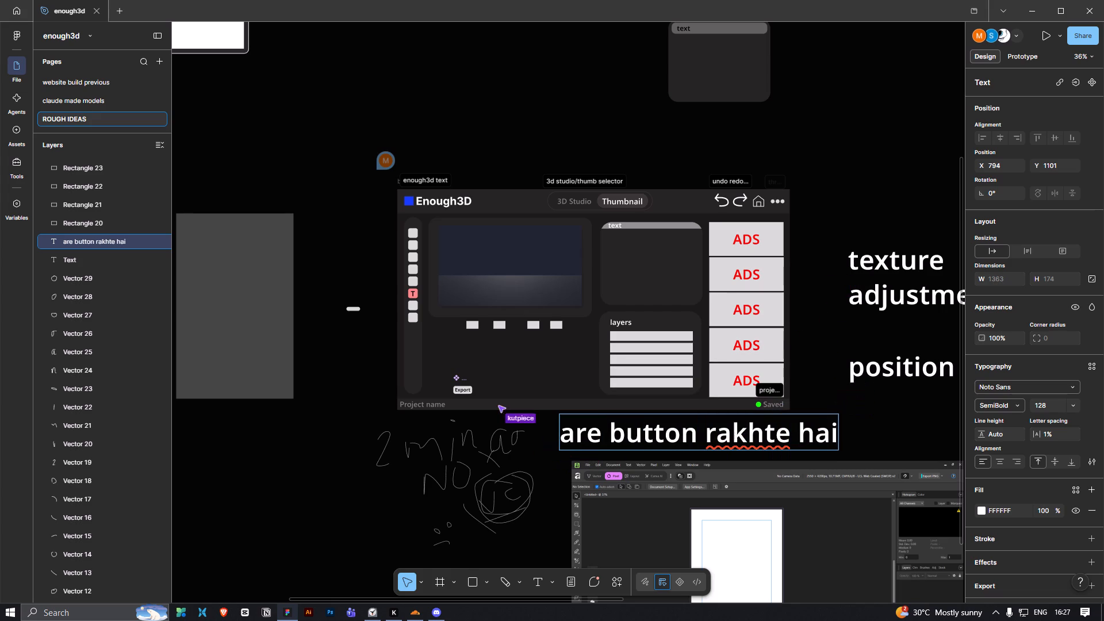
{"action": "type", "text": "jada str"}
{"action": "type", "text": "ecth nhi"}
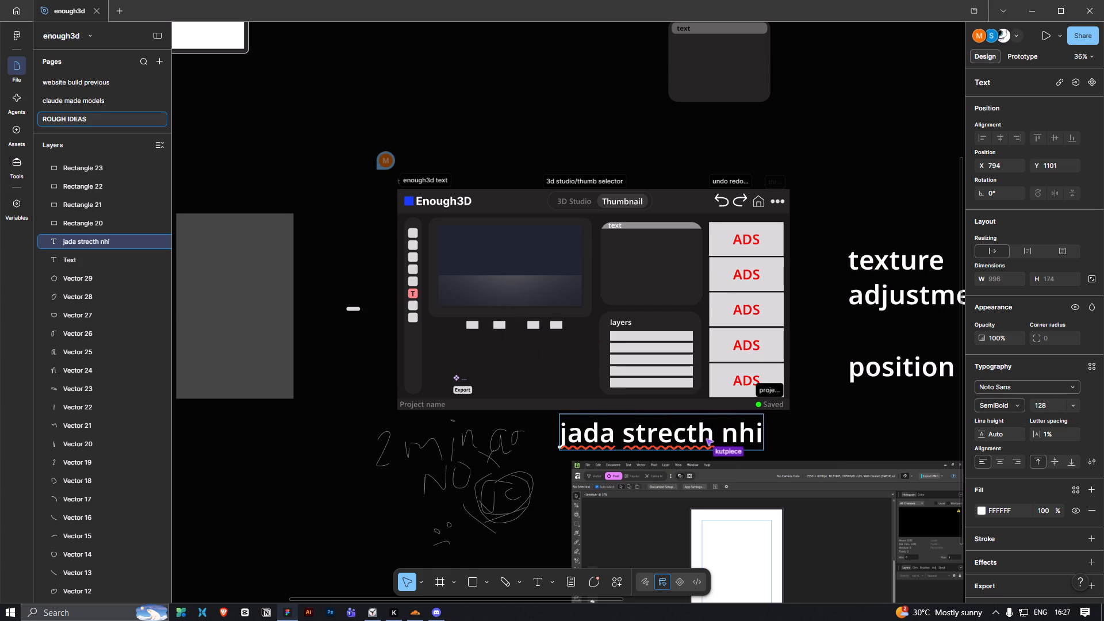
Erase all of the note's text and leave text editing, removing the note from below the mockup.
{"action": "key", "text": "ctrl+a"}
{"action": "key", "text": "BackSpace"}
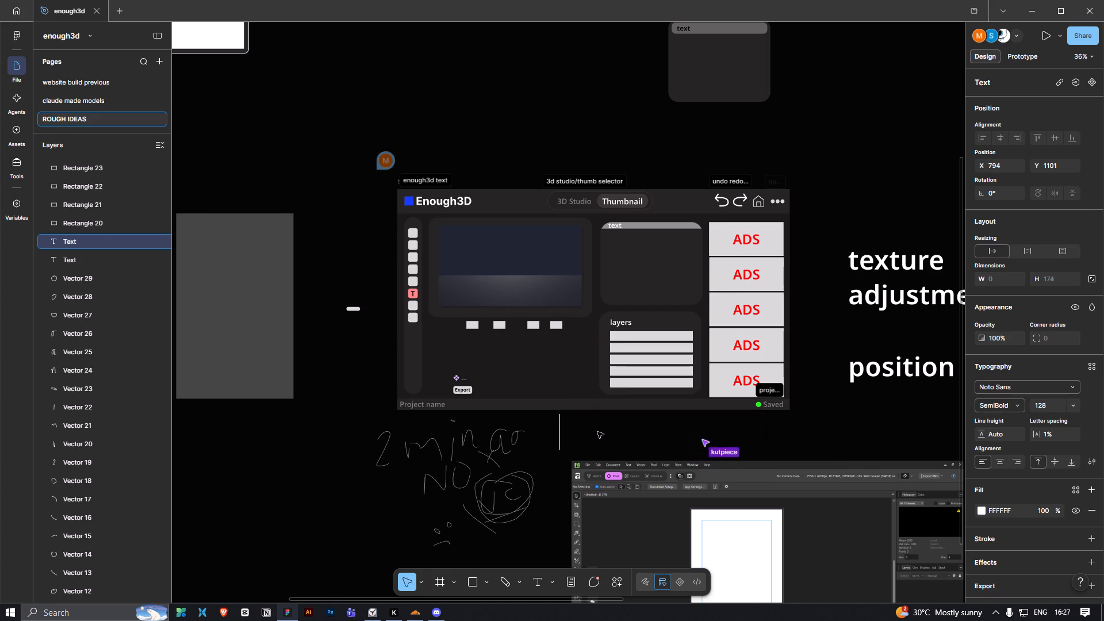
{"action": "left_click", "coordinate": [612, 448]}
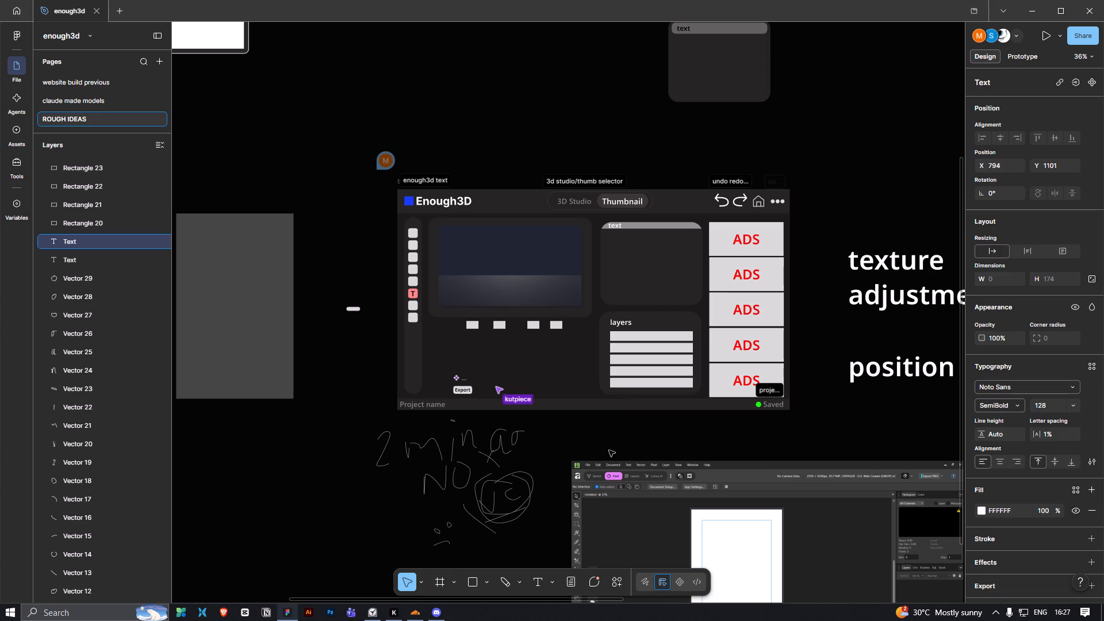
Examine the thumbnail editor mockup, from its Export button to the ads column, and the sketches and notes around it.
{"action": "scroll", "coordinate": [563, 450], "scroll_direction": "up", "scroll_amount": 6, "text": "ctrl"}
{"action": "key", "text": "space"}
{"action": "key", "text": "space"}
{"action": "left_click_drag", "start_coordinate": [494, 450], "coordinate": [581, 459]}
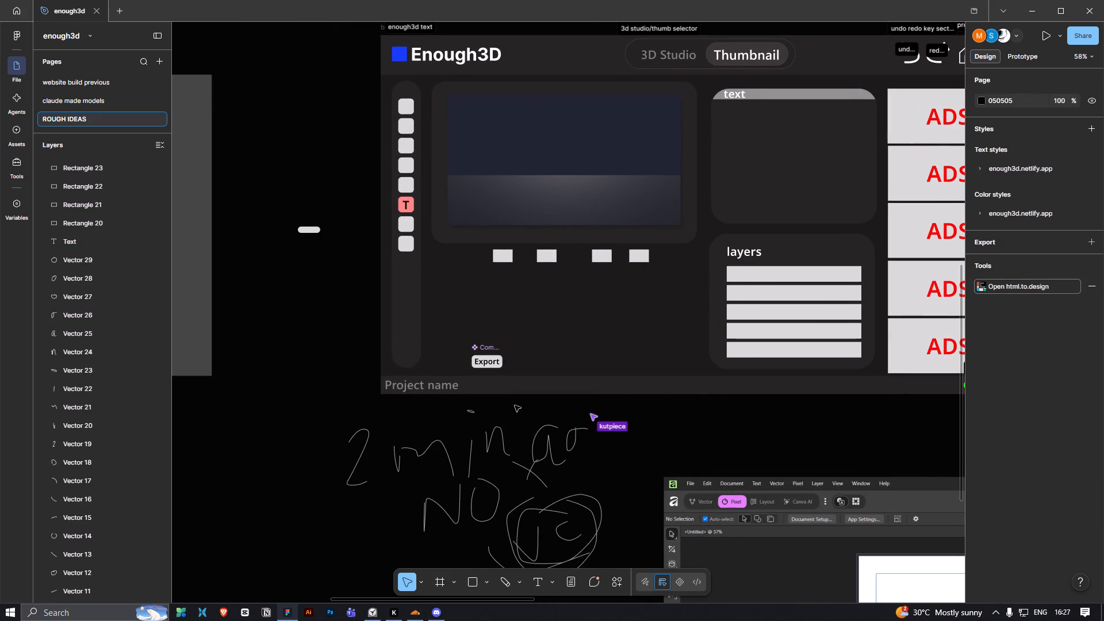
{"action": "scroll", "coordinate": [553, 412], "scroll_direction": "up", "scroll_amount": 1, "text": "ctrl"}
{"action": "key", "text": "space"}
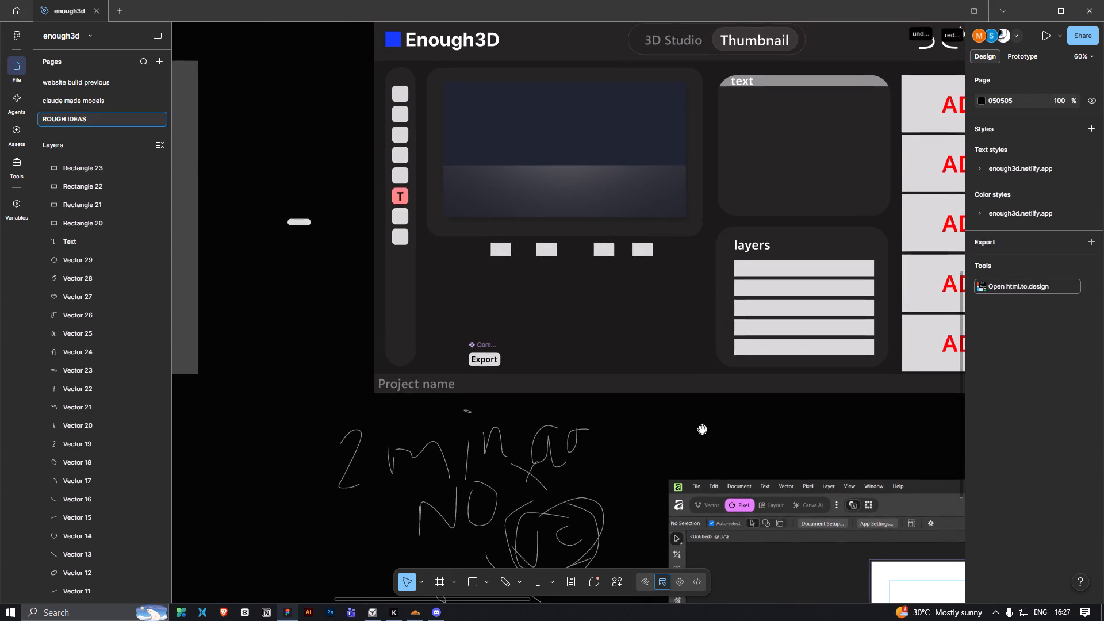
{"action": "left_click_drag", "start_coordinate": [702, 433], "coordinate": [348, 433]}
{"action": "scroll", "coordinate": [389, 441], "scroll_direction": "down", "scroll_amount": 6, "text": "ctrl"}
{"action": "key", "text": "space"}
{"action": "key", "text": "space"}
{"action": "key", "text": "space"}
{"action": "key", "text": "space"}
{"action": "key", "text": "space"}
{"action": "key", "text": "space"}
{"action": "key", "text": "space"}
{"action": "key", "text": "space"}
{"action": "key", "text": "space"}
{"action": "key", "text": "space"}
{"action": "key", "text": "space"}
{"action": "key", "text": "space"}
{"action": "key", "text": "space"}
{"action": "key", "text": "space"}
{"action": "key", "text": "space"}
{"action": "key", "text": "space"}
{"action": "key", "text": "space"}
{"action": "key", "text": "space"}
{"action": "key", "text": "space"}
{"action": "key", "text": "space"}
{"action": "left_click_drag", "start_coordinate": [393, 446], "coordinate": [501, 461]}
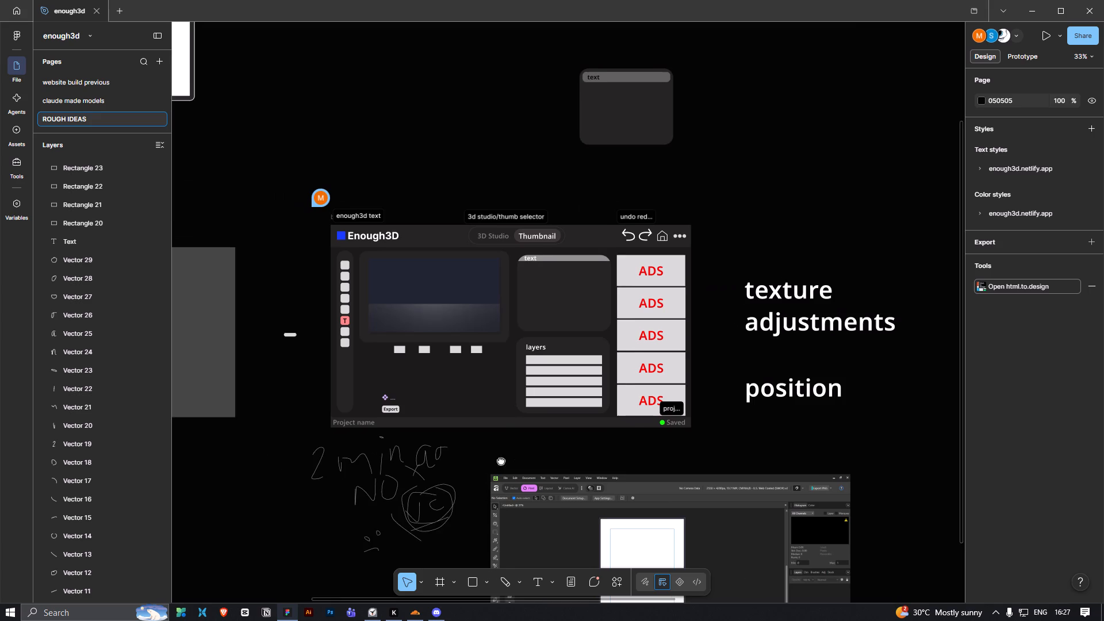
{"action": "left_click_drag", "start_coordinate": [501, 461], "coordinate": [464, 432]}
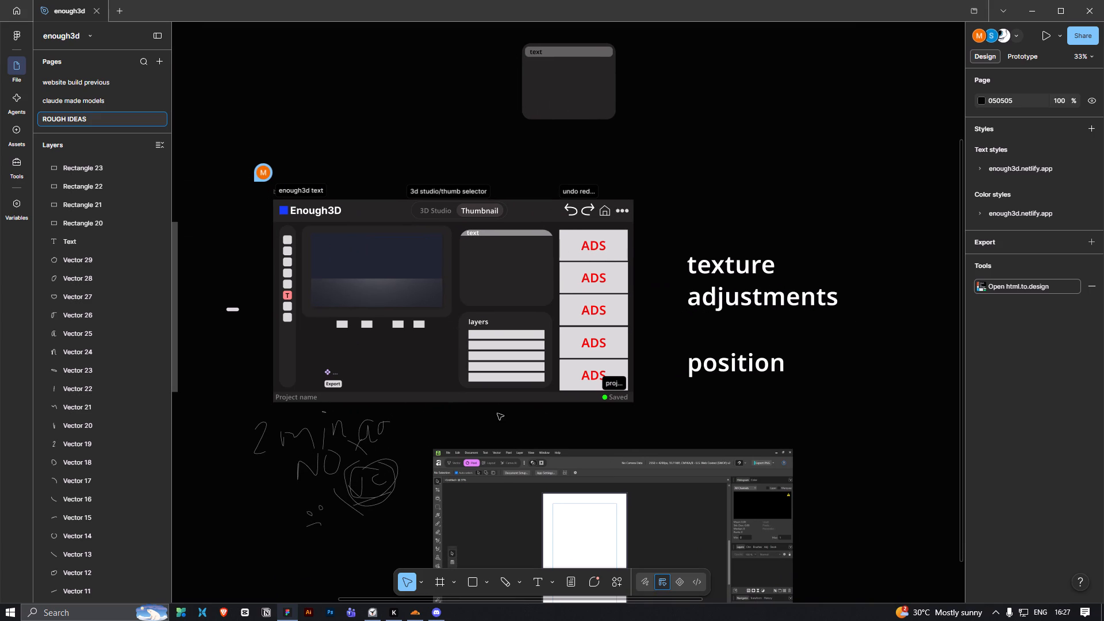
Place a text note reading "yaha dehko" over the upper part of the Layer settings panel in the red Minecraft thumbnail editor screenshot.
{"action": "scroll", "coordinate": [556, 430], "scroll_direction": "down", "scroll_amount": 9, "text": "ctrl"}
{"action": "key", "text": "space"}
{"action": "key", "text": "space"}
{"action": "key", "text": "space"}
{"action": "left_click_drag", "start_coordinate": [737, 511], "coordinate": [417, 509]}
{"action": "scroll", "coordinate": [571, 416], "scroll_direction": "up", "scroll_amount": 2, "text": "ctrl"}
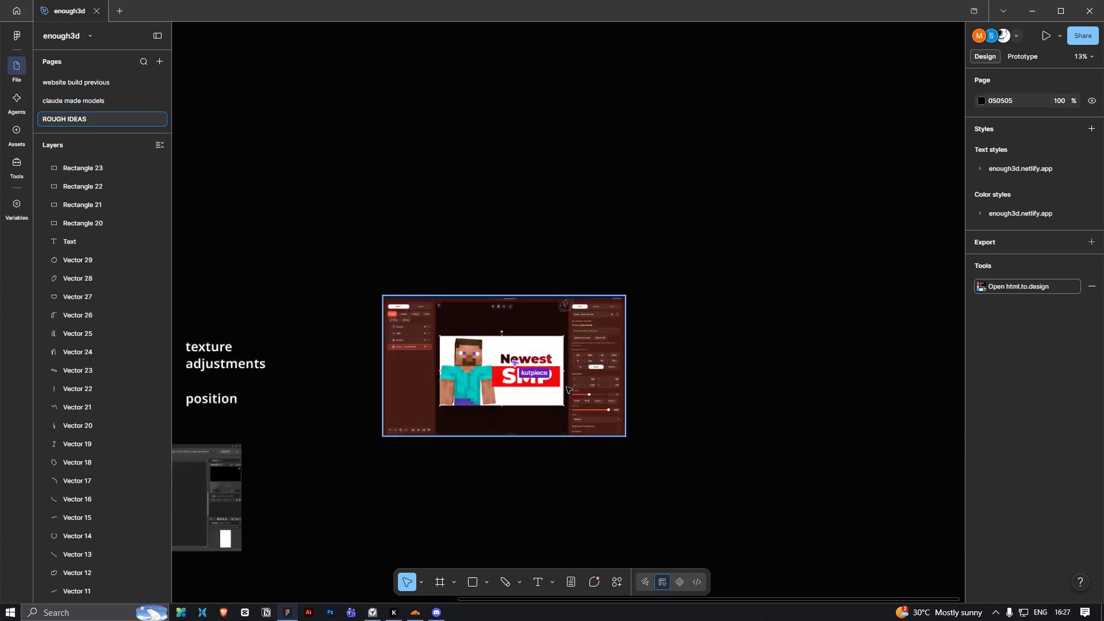
{"action": "scroll", "coordinate": [566, 387], "scroll_direction": "up", "scroll_amount": 9, "text": "ctrl"}
{"action": "key", "text": "space"}
{"action": "key", "text": "space"}
{"action": "key", "text": "space"}
{"action": "key", "text": "space"}
{"action": "key", "text": "space"}
{"action": "key", "text": "space"}
{"action": "key", "text": "space"}
{"action": "key", "text": "space"}
{"action": "key", "text": "space"}
{"action": "key", "text": "space"}
{"action": "key", "text": "space"}
{"action": "key", "text": "space"}
{"action": "left_click_drag", "start_coordinate": [456, 431], "coordinate": [534, 400]}
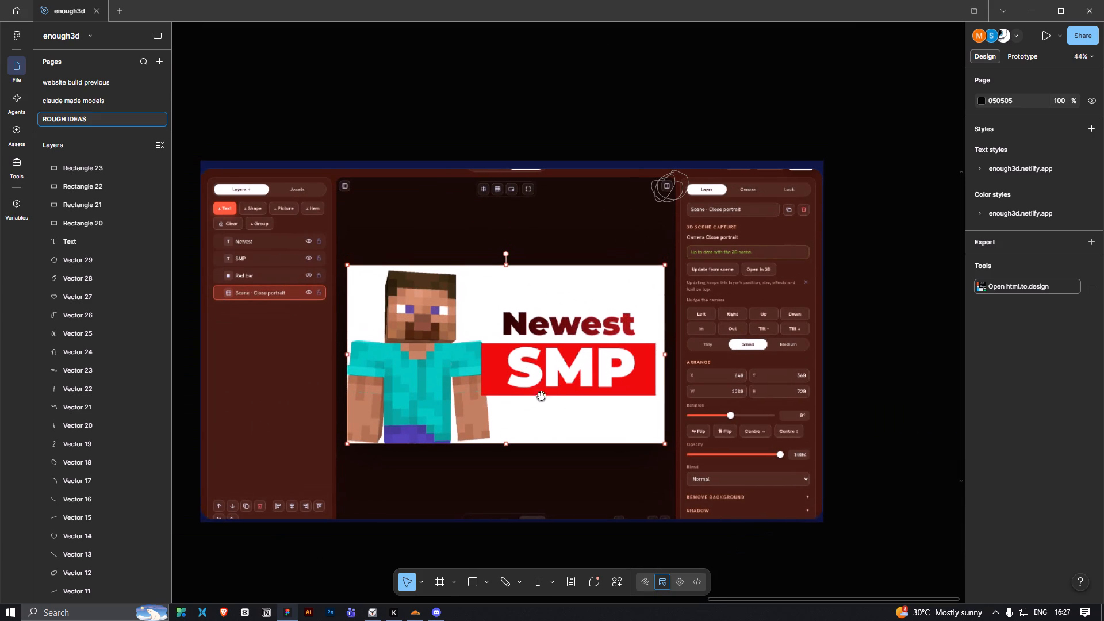
{"action": "scroll", "coordinate": [581, 373], "scroll_direction": "down", "scroll_amount": 2}
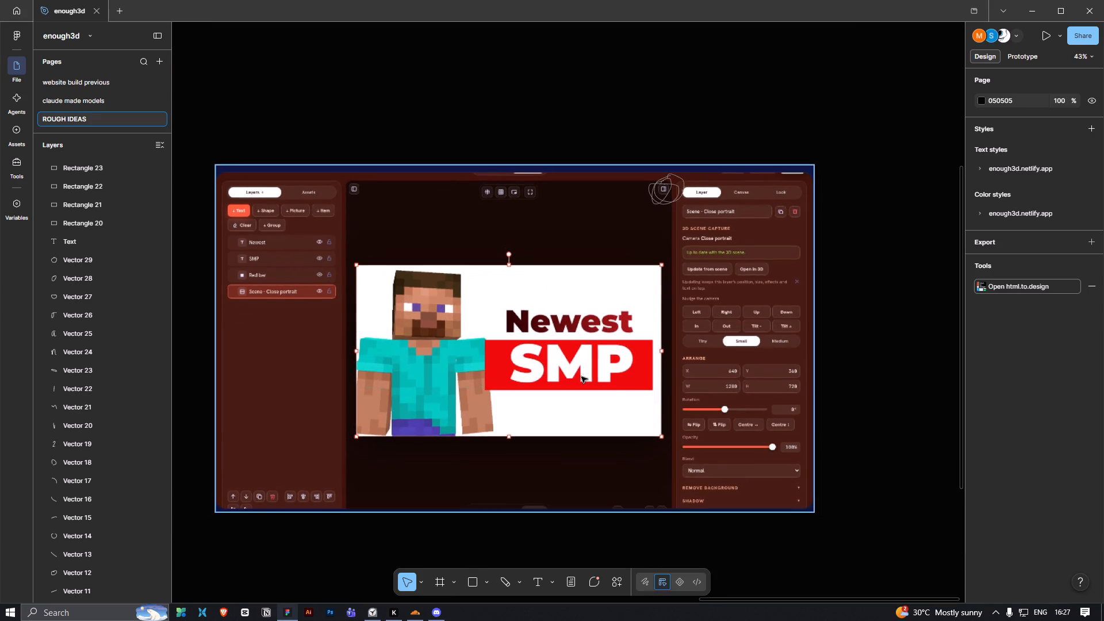
{"action": "scroll", "coordinate": [581, 378], "scroll_direction": "down", "scroll_amount": 3, "text": "ctrl"}
{"action": "key", "text": "t"}
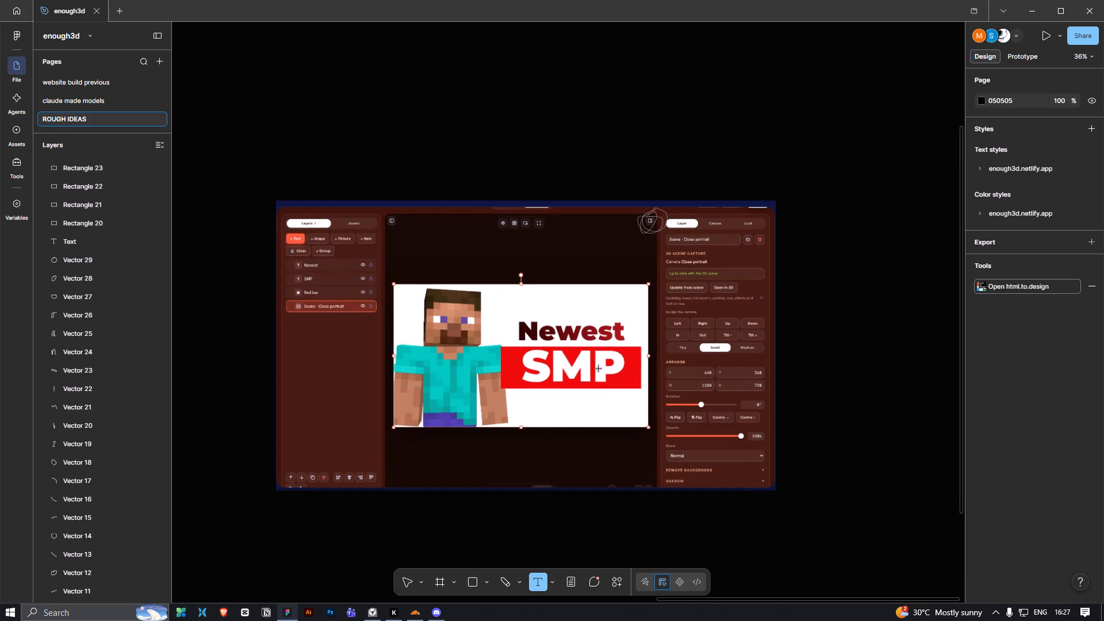
{"action": "left_click", "coordinate": [725, 229]}
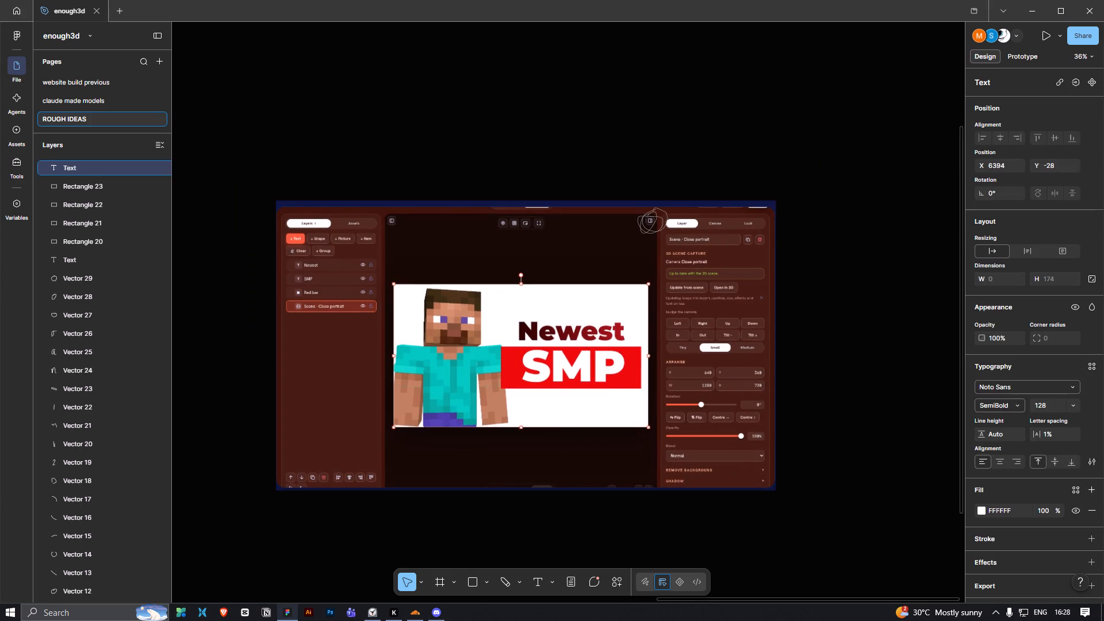
{"action": "type", "text": "yaha dejho"}
{"action": "key", "text": "BackSpace"}
{"action": "key", "text": "BackSpace"}
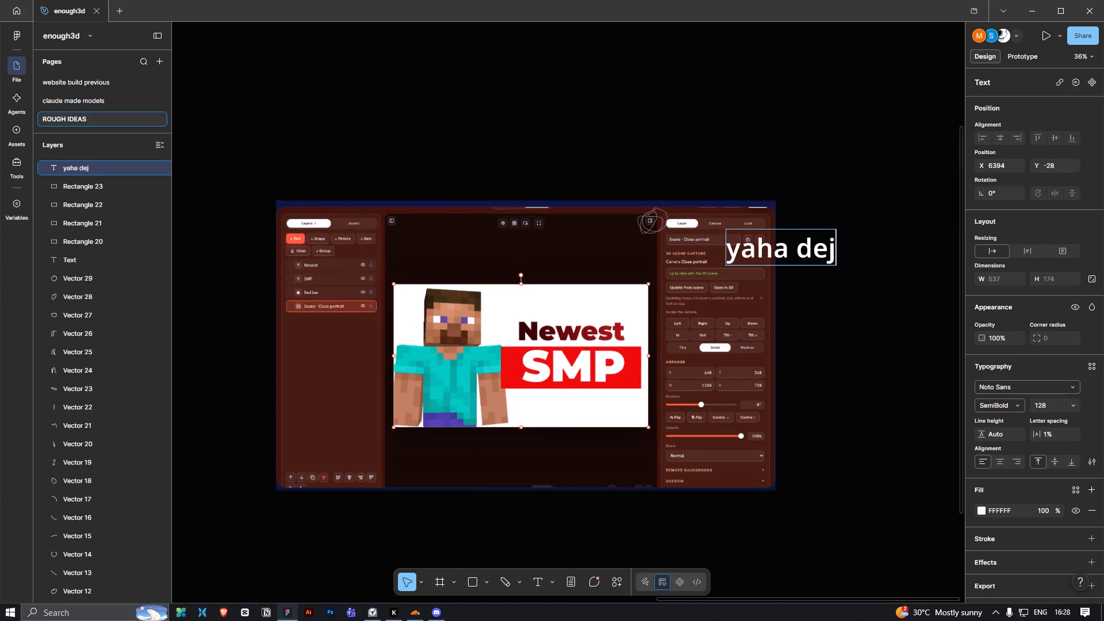
{"action": "type", "text": "hko"}
{"action": "key", "text": "BackSpace"}
{"action": "key", "text": "BackSpace"}
{"action": "key", "text": "BackSpace"}
{"action": "key", "text": "BackSpace"}
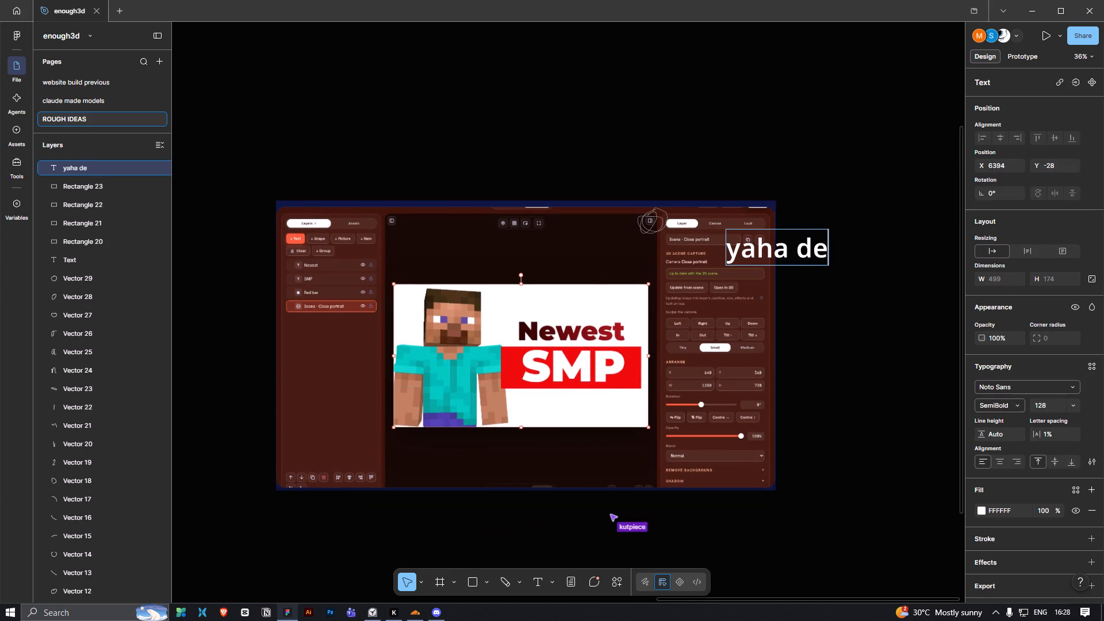
{"action": "type", "text": "hko"}
{"action": "left_click", "coordinate": [788, 340]}
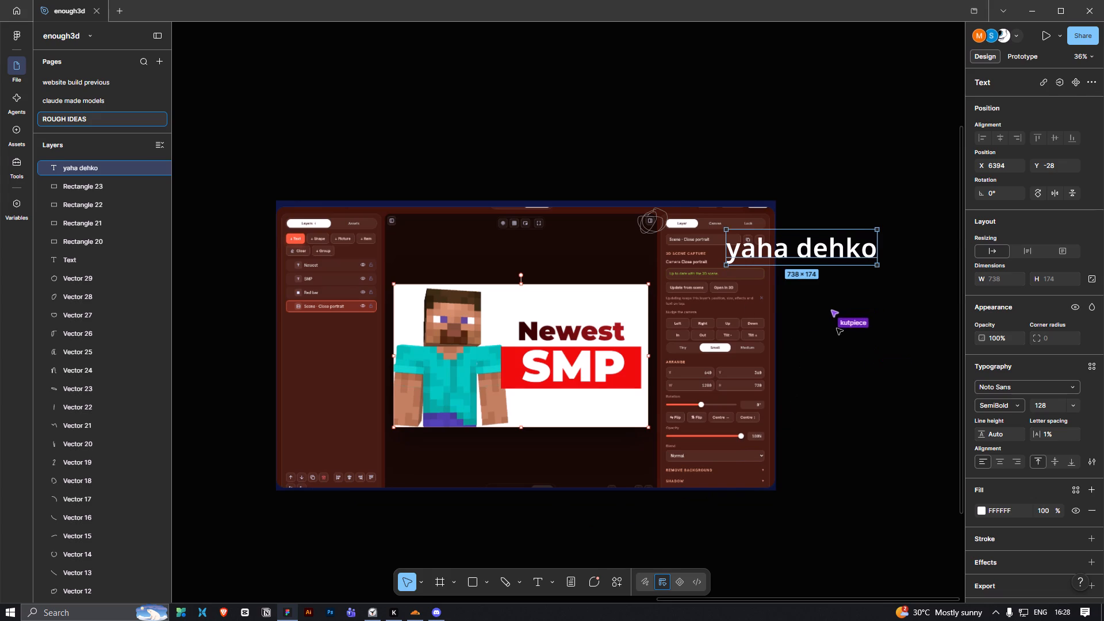
Replace the "yaha dehko" note's text with "ye raha" on a single line and deselect it.
{"action": "key", "text": "space"}
{"action": "left_click_drag", "start_coordinate": [816, 329], "coordinate": [703, 496]}
{"action": "scroll", "coordinate": [625, 431], "scroll_direction": "up", "scroll_amount": 9}
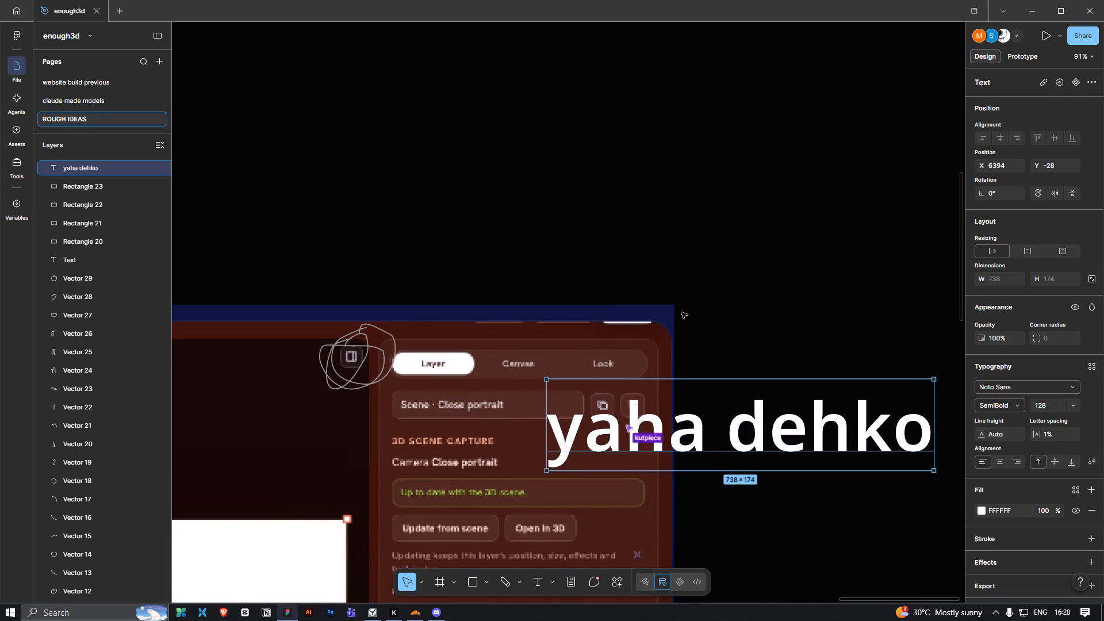
{"action": "double_click", "coordinate": [702, 418]}
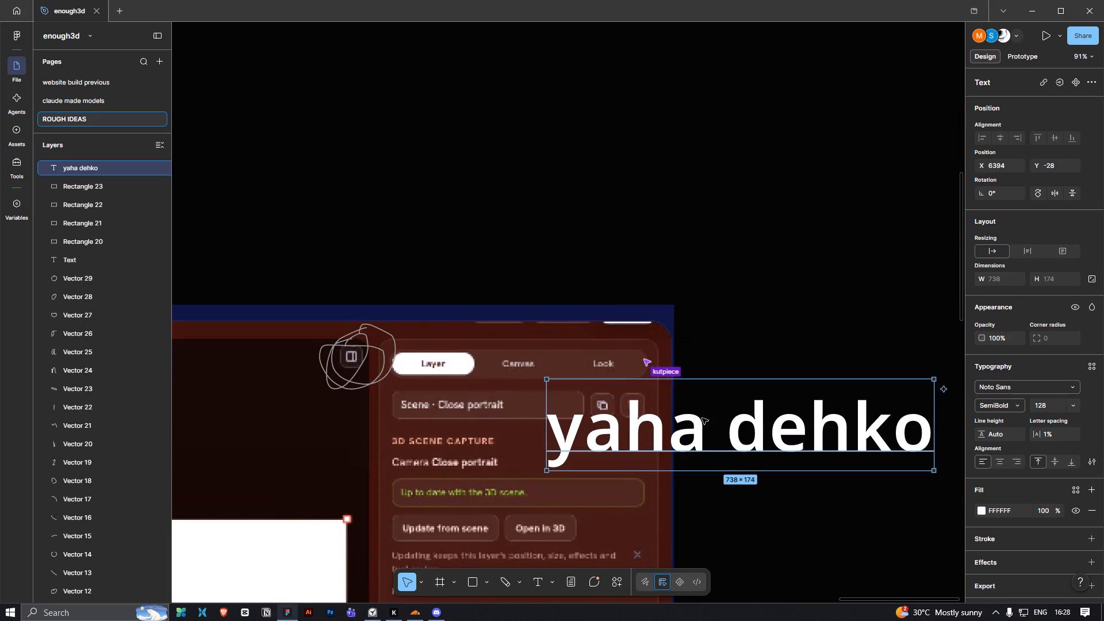
{"action": "type", "text": "ye raha"}
{"action": "key", "text": "Return"}
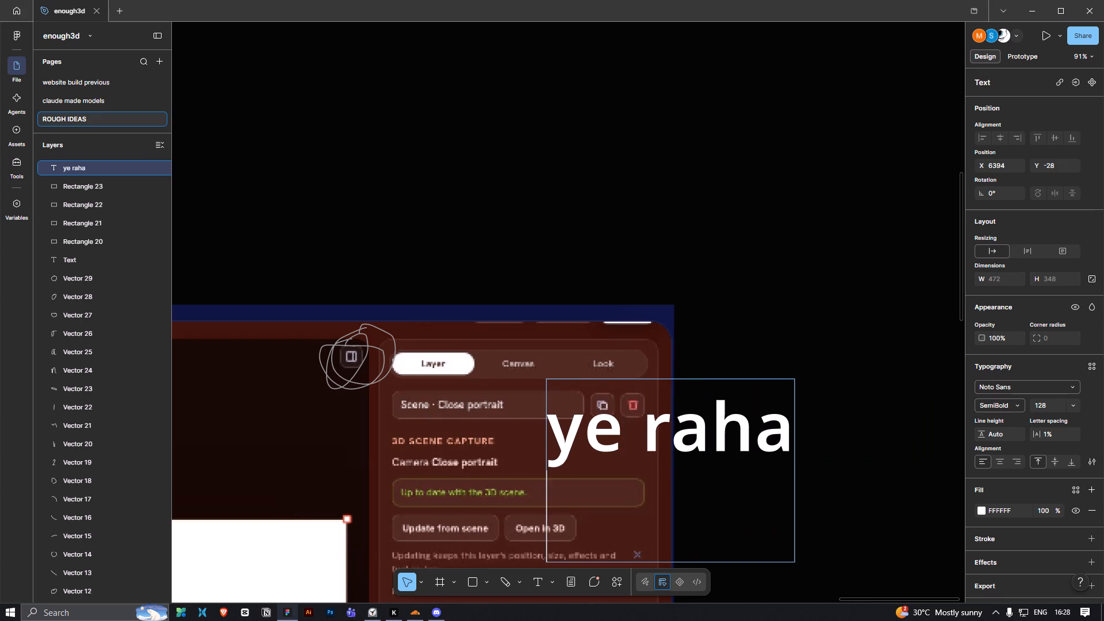
{"action": "key", "text": "ctrl+z"}
{"action": "left_click", "coordinate": [733, 351], "text": "ctrl"}
{"action": "scroll", "coordinate": [727, 457], "scroll_direction": "down", "scroll_amount": 4, "text": "ctrl"}
{"action": "left_click", "coordinate": [757, 502], "text": "ctrl"}
{"action": "scroll", "coordinate": [754, 520], "scroll_direction": "down", "scroll_amount": 5, "text": "ctrl"}
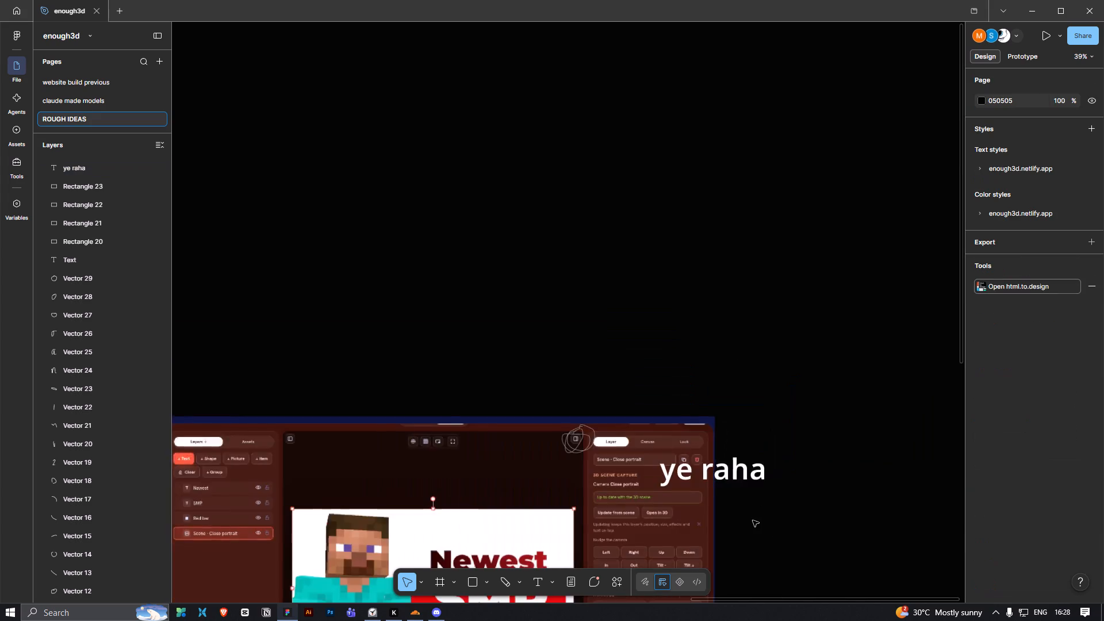
Shorten the vertical tool strip's background in the Enough3D mockup to about 799 high by raising its bottom edge.
{"action": "scroll", "coordinate": [753, 520], "scroll_direction": "down", "scroll_amount": 3, "text": "ctrl"}
{"action": "key", "text": "space"}
{"action": "key", "text": "space"}
{"action": "key", "text": "space"}
{"action": "key", "text": "space"}
{"action": "key", "text": "space"}
{"action": "key", "text": "space"}
{"action": "key", "text": "space"}
{"action": "left_click_drag", "start_coordinate": [425, 501], "coordinate": [817, 381]}
{"action": "left_click_drag", "start_coordinate": [548, 441], "coordinate": [670, 413]}
{"action": "scroll", "coordinate": [532, 462], "scroll_direction": "up", "scroll_amount": 4, "text": "ctrl"}
{"action": "key", "text": "space"}
{"action": "left_click_drag", "start_coordinate": [459, 508], "coordinate": [522, 509]}
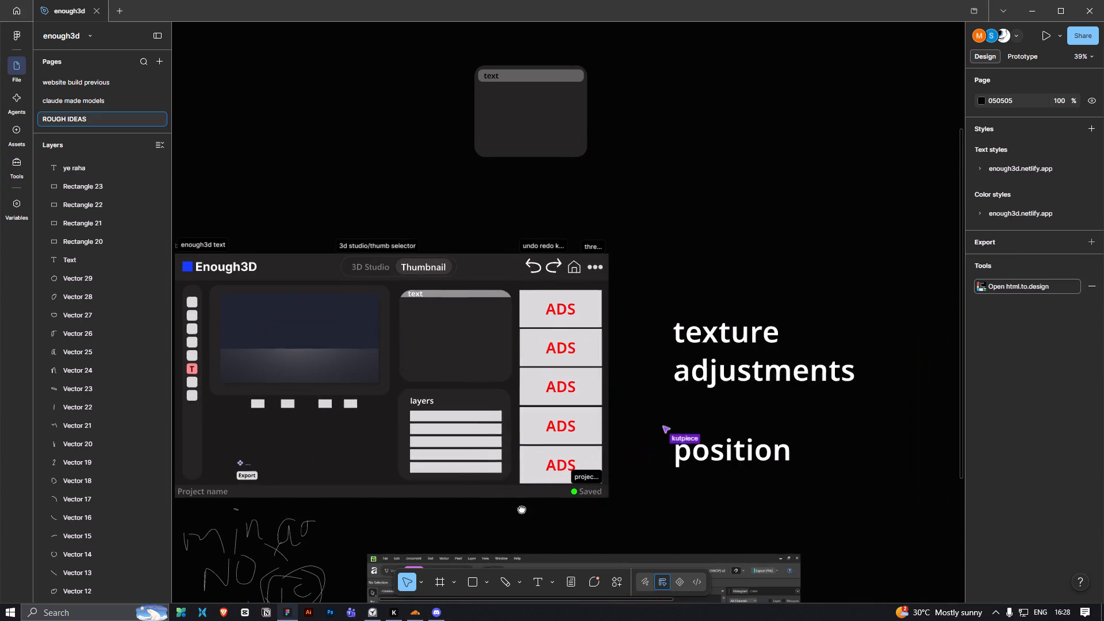
{"action": "left_click_drag", "start_coordinate": [522, 509], "coordinate": [540, 509]}
{"action": "left_click", "coordinate": [271, 466]}
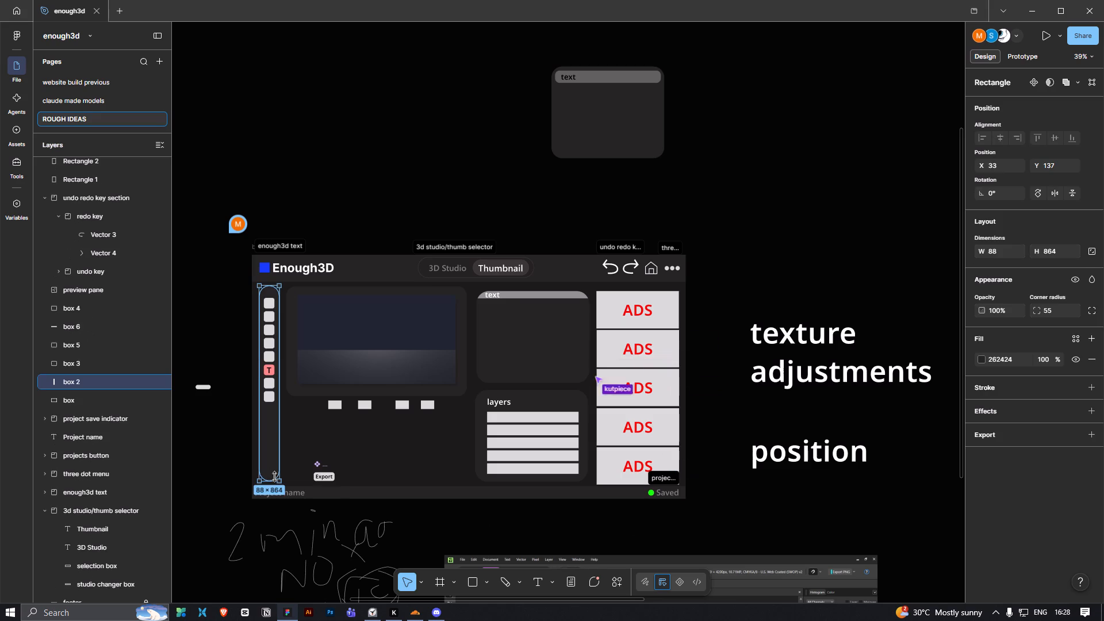
{"action": "left_click_drag", "start_coordinate": [274, 478], "coordinate": [275, 466]}
Delete the bottommost ADS block from the mockup's ads column.
{"action": "left_click", "coordinate": [625, 473]}
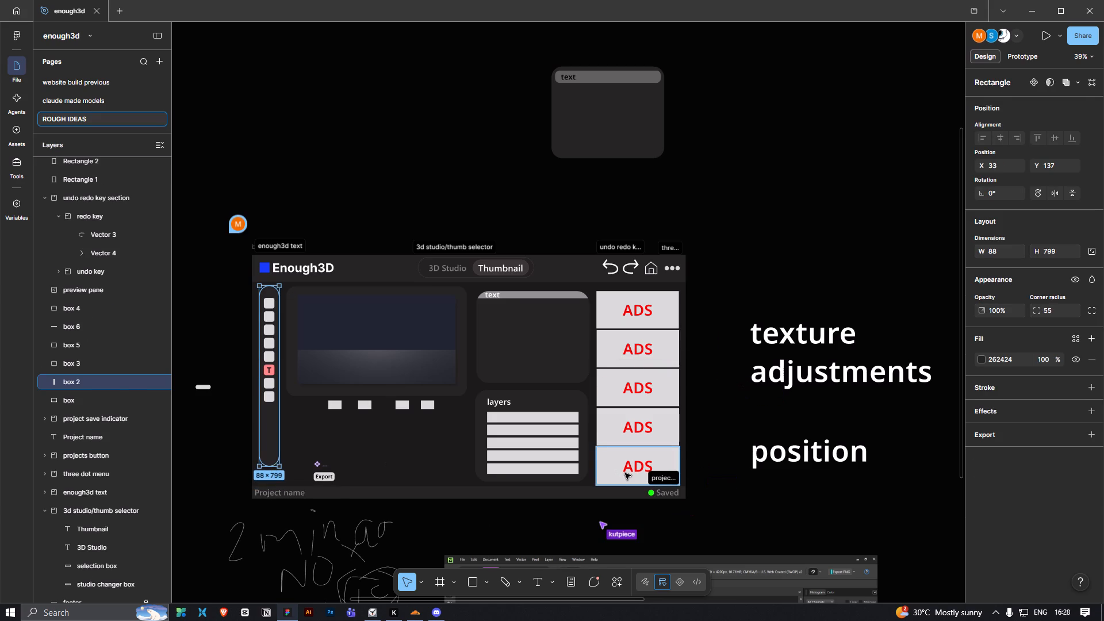
{"action": "key", "text": "BackSpace"}
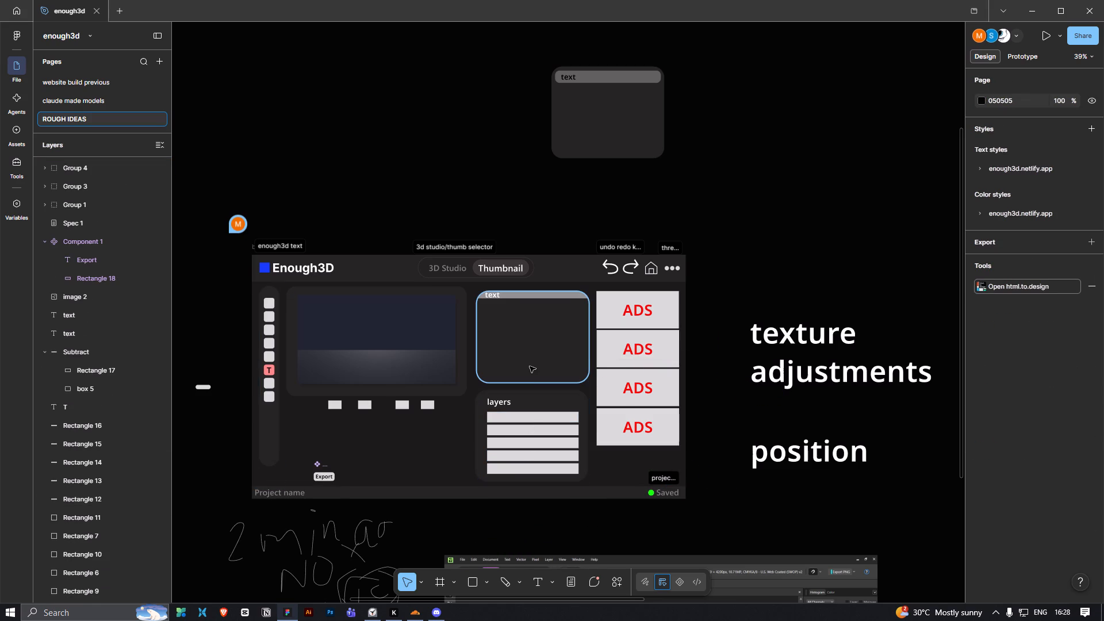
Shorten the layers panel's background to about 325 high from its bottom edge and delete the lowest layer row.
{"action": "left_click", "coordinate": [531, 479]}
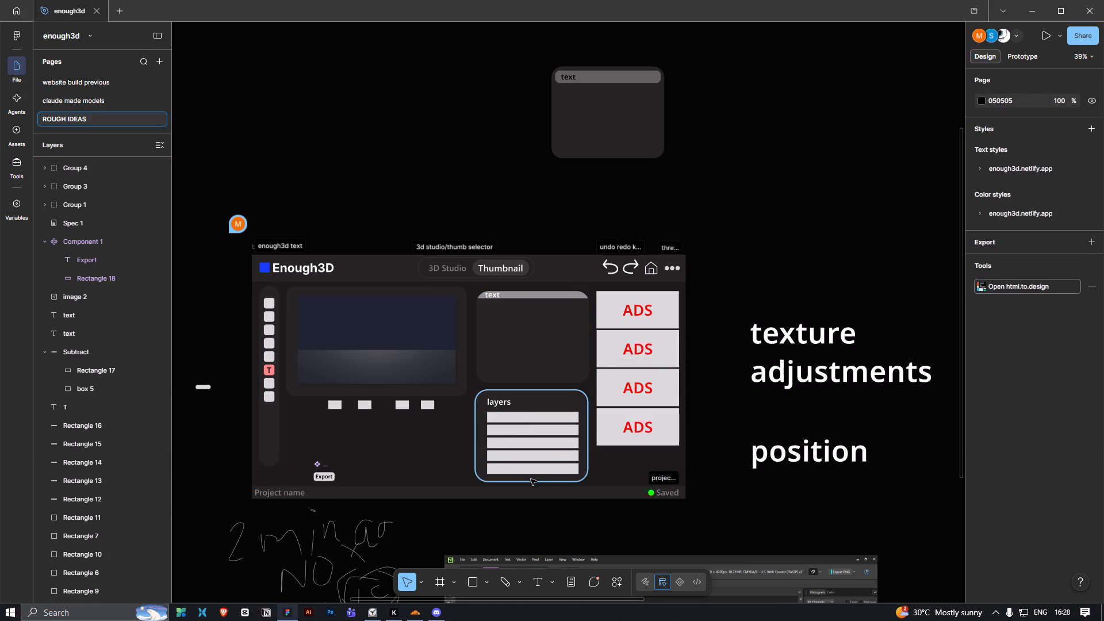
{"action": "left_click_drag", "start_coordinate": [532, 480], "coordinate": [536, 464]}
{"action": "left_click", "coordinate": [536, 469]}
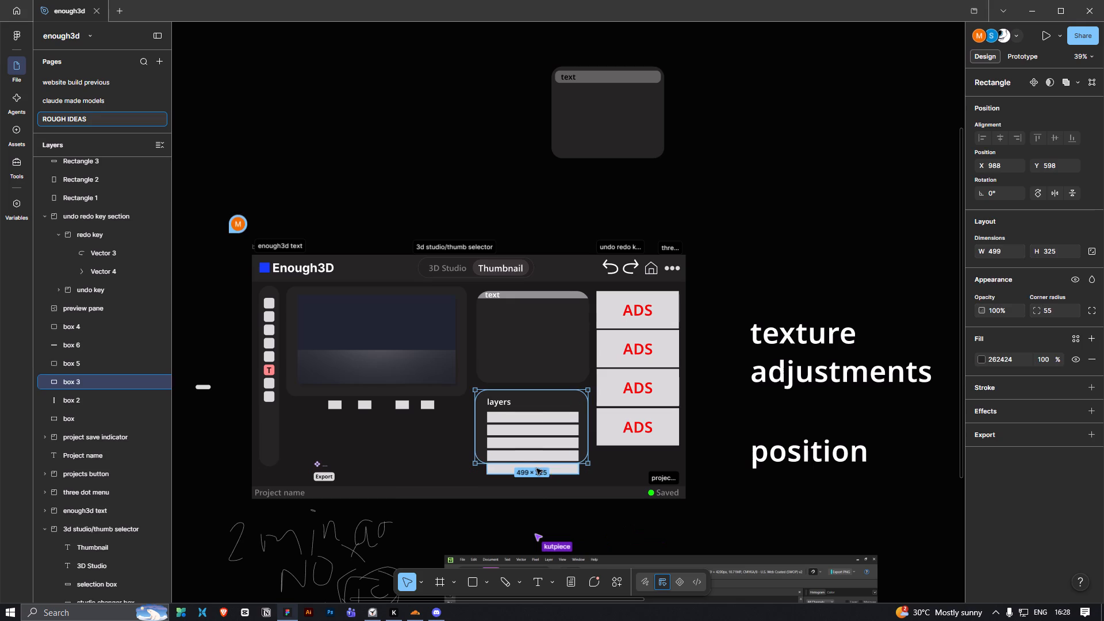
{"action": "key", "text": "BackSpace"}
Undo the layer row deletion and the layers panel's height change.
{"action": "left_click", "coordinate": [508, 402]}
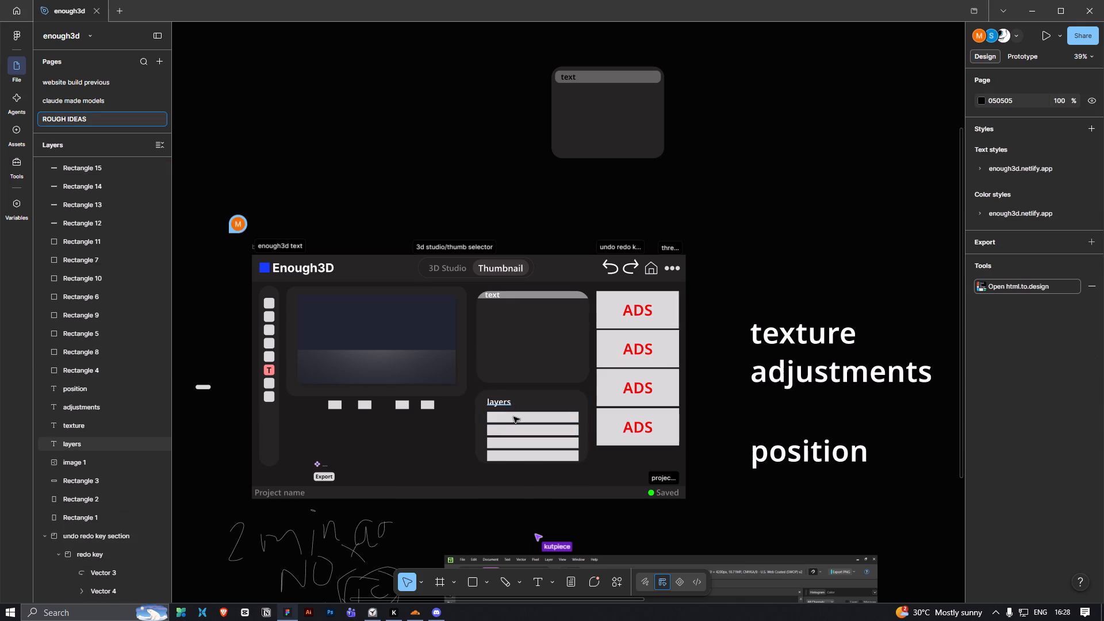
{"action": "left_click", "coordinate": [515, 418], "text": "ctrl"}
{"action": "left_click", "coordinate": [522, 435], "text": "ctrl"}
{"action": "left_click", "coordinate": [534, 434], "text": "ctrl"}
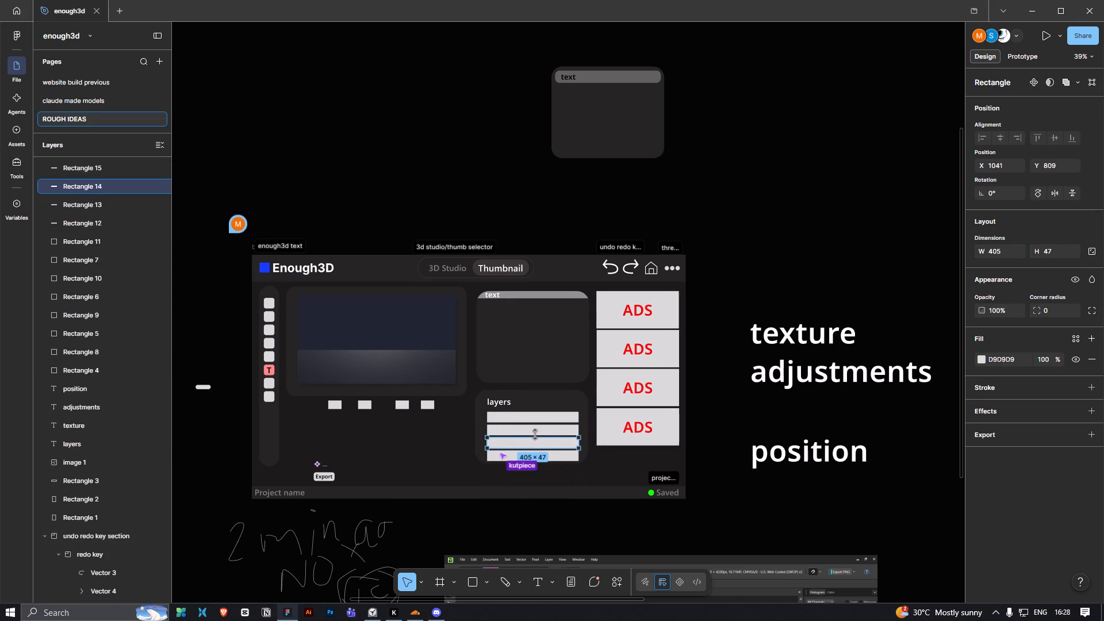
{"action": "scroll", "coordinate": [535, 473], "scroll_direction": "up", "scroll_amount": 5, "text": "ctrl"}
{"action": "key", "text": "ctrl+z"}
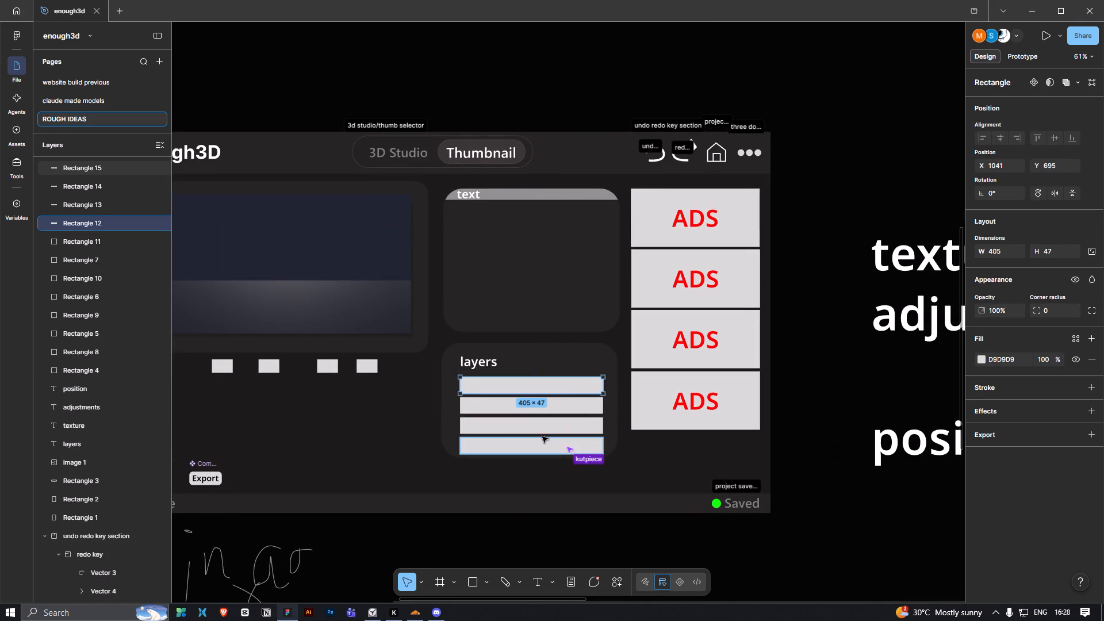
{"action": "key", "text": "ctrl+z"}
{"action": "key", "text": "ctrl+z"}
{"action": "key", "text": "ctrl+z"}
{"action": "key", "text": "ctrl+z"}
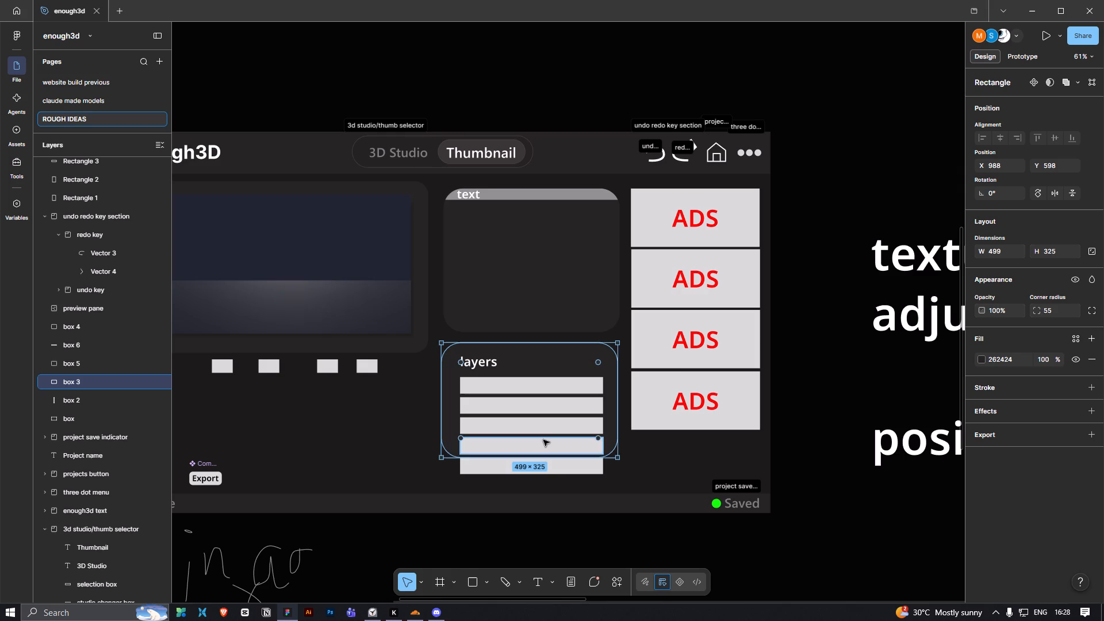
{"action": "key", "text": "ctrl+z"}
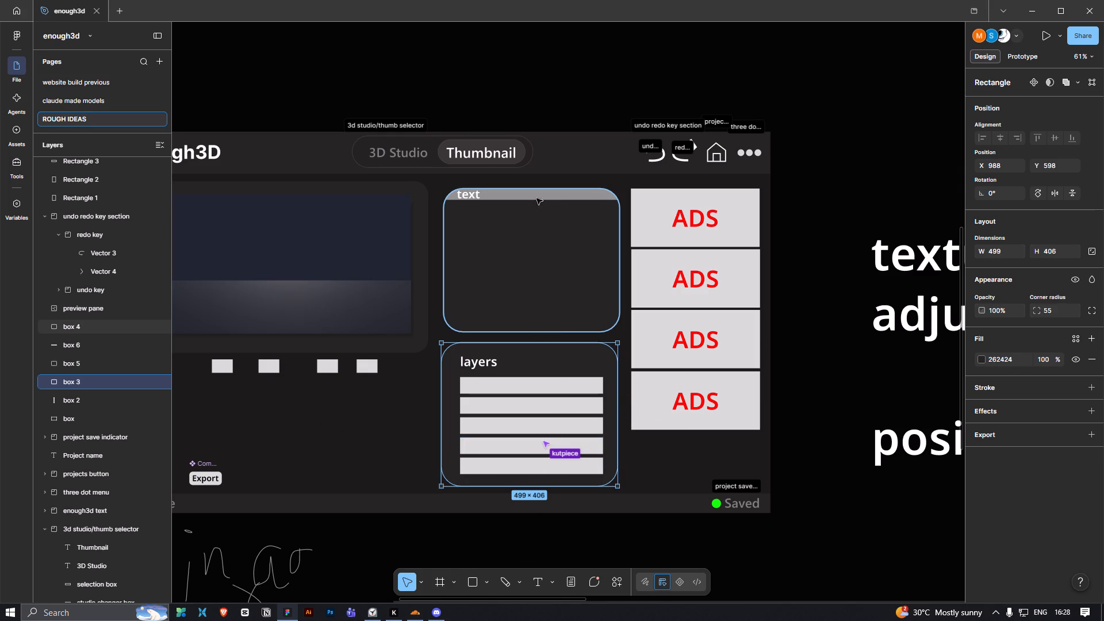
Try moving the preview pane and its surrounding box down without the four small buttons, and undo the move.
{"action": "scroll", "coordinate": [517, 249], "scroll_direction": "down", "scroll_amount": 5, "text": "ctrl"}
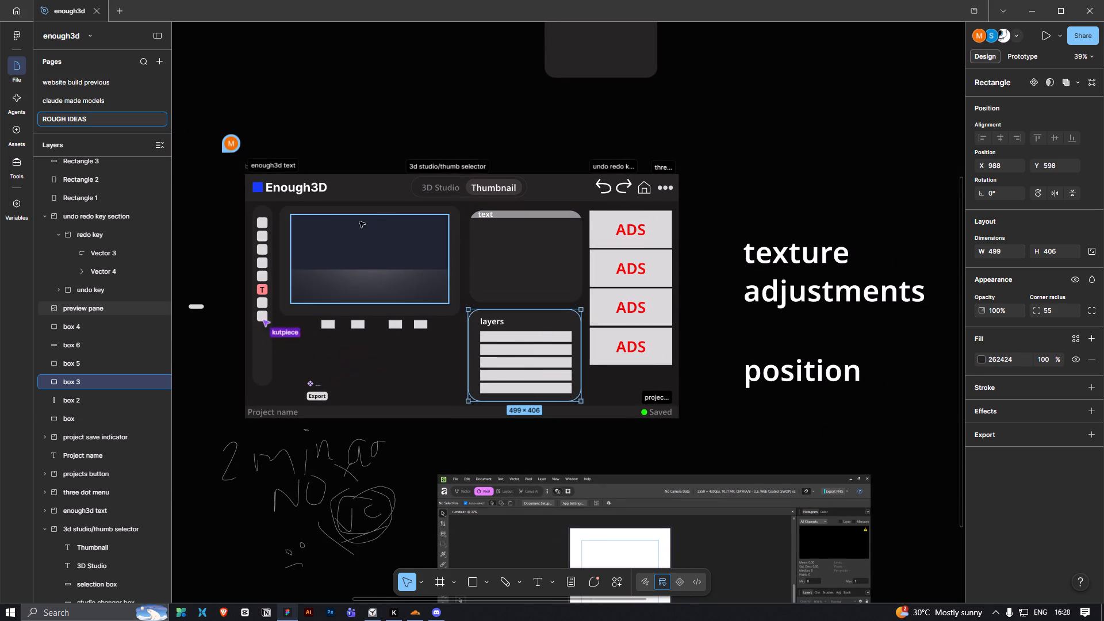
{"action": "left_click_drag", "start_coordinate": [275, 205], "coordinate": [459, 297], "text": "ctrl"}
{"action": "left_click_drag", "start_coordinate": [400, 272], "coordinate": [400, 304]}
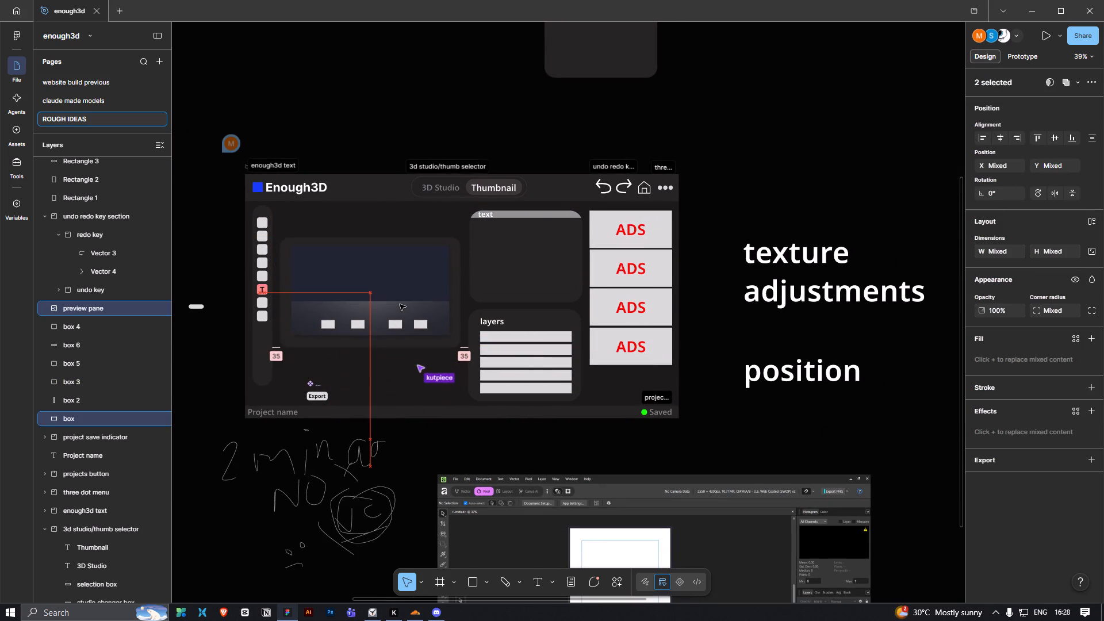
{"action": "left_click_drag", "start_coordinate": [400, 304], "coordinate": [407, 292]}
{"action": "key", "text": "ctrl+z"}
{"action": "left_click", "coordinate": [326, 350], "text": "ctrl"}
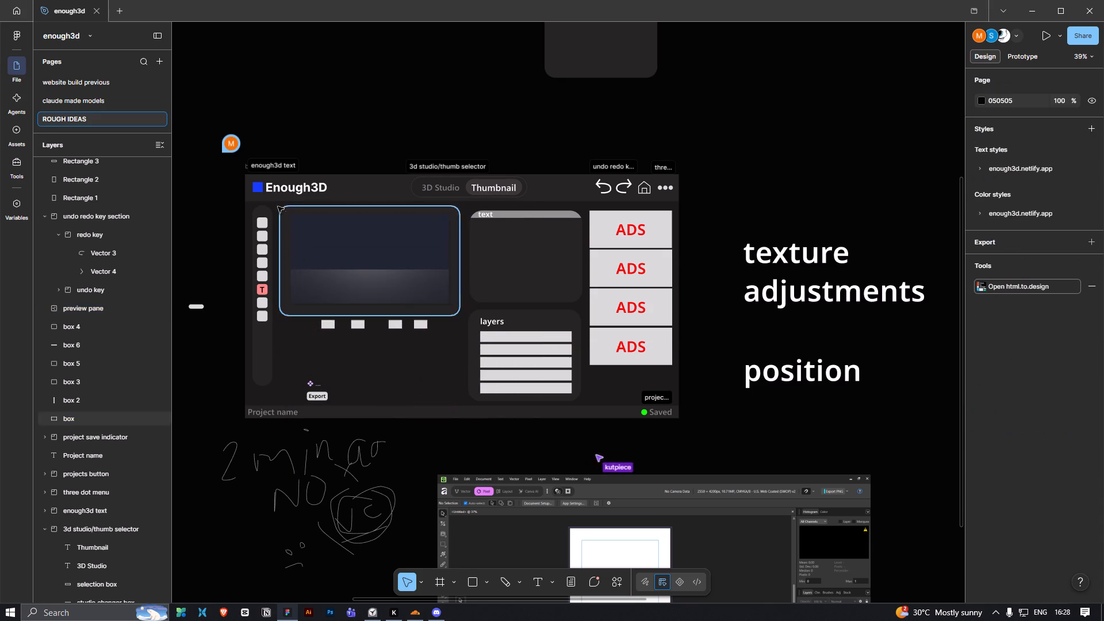
Move the preview pane, its surrounding box and the four small buttons below it down together, leaving space under the header.
{"action": "left_click_drag", "start_coordinate": [275, 205], "coordinate": [463, 343], "text": "ctrl"}
{"action": "left_click_drag", "start_coordinate": [381, 244], "coordinate": [381, 263]}
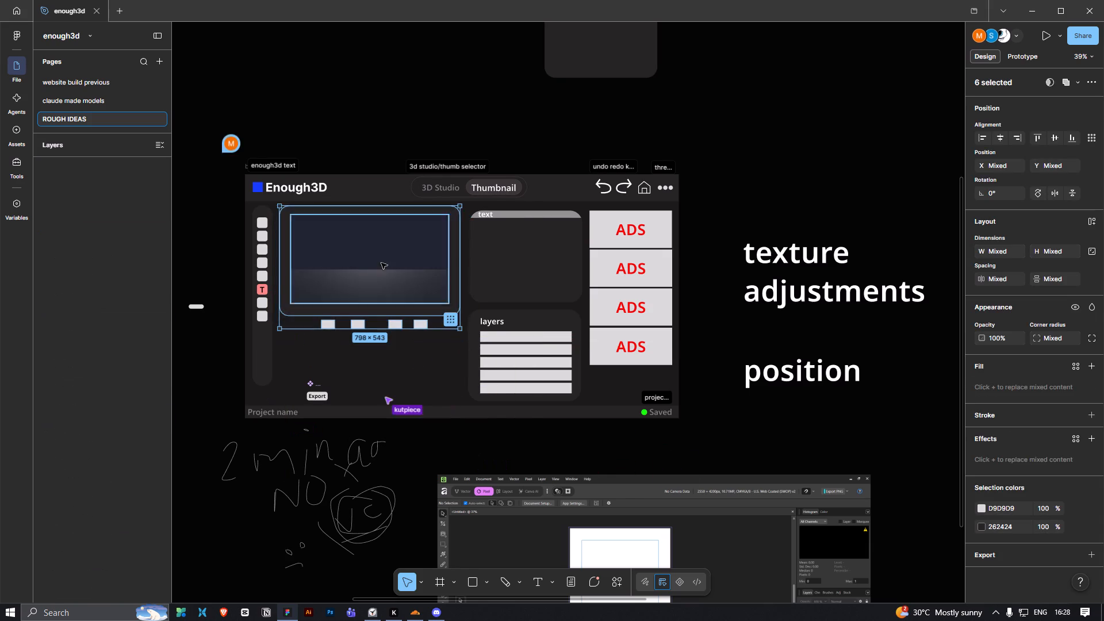
{"action": "left_click_drag", "start_coordinate": [381, 263], "coordinate": [381, 271]}
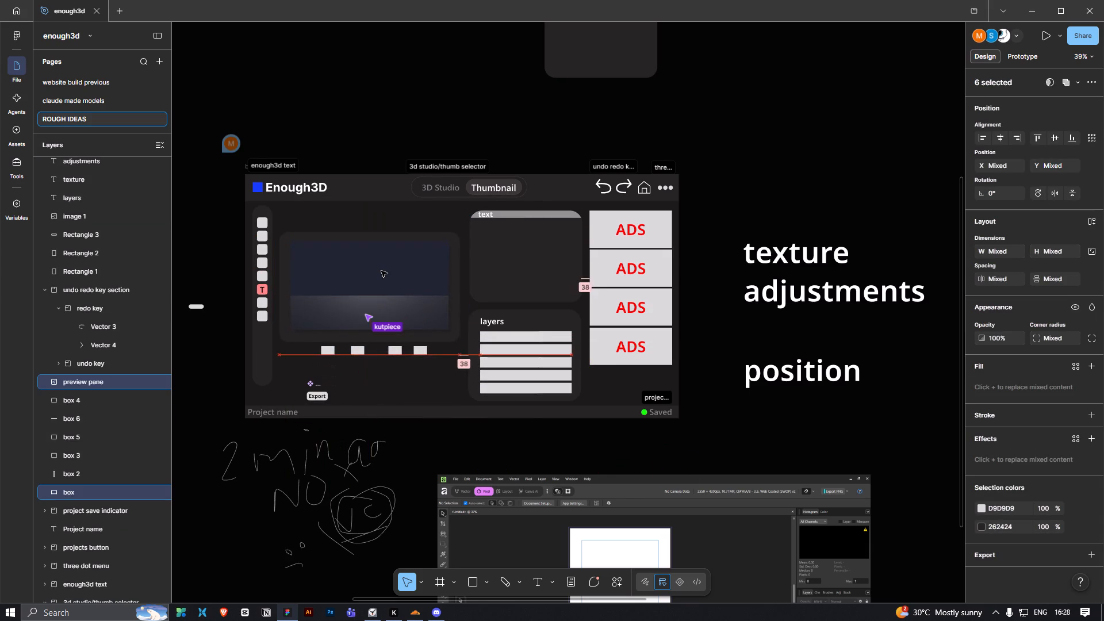
{"action": "left_click_drag", "start_coordinate": [381, 271], "coordinate": [380, 270]}
{"action": "left_click", "coordinate": [420, 219]}
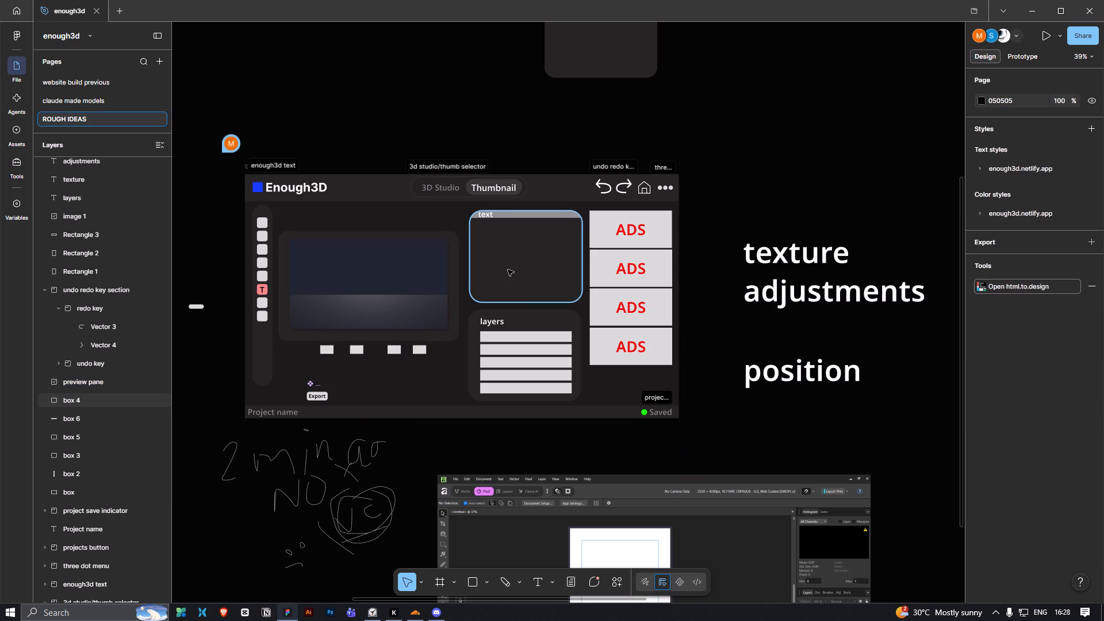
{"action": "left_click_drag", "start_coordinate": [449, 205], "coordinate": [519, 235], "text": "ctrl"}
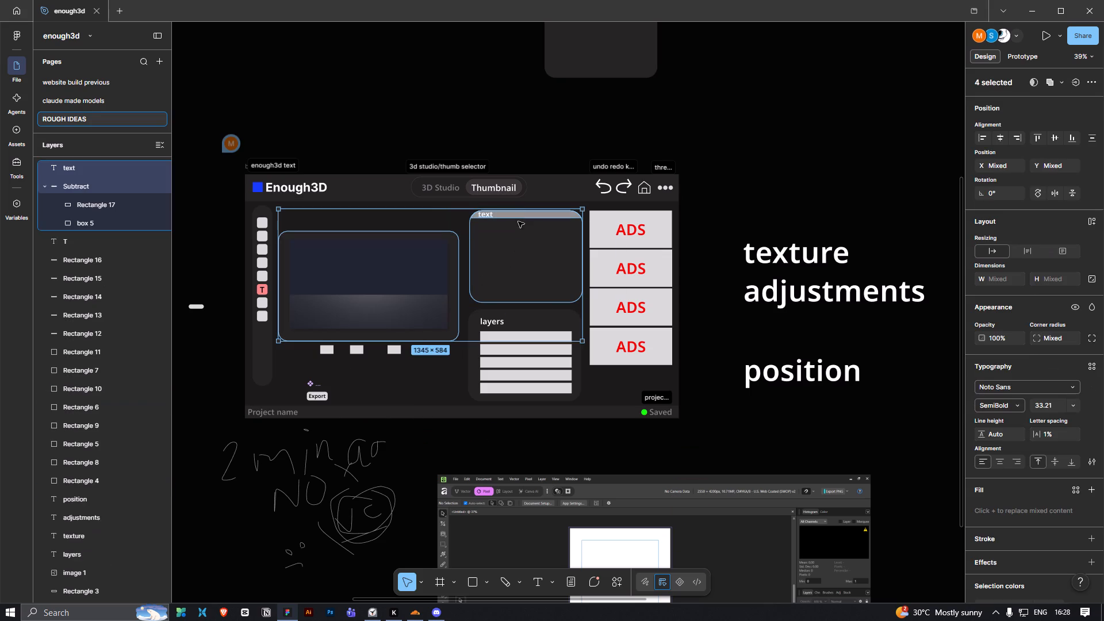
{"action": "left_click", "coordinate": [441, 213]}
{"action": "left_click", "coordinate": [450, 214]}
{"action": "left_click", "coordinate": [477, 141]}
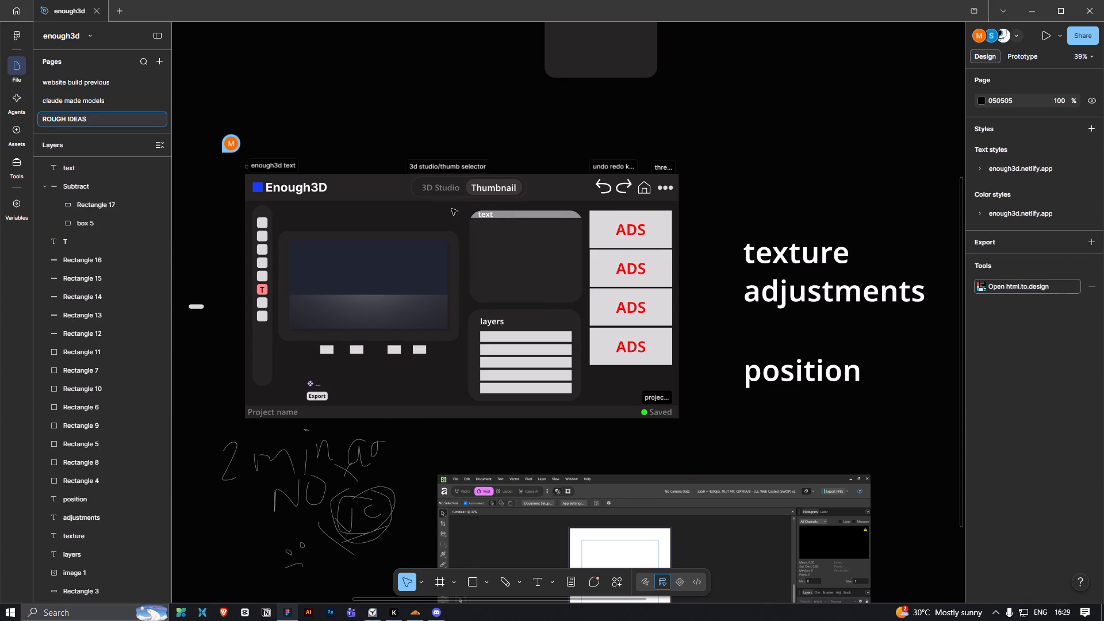
Shorten the text panel together with its label from its top edge, leaving space under the header.
{"action": "left_click_drag", "start_coordinate": [464, 210], "coordinate": [542, 233], "text": "ctrl"}
{"action": "left_click_drag", "start_coordinate": [532, 212], "coordinate": [531, 233]}
{"action": "left_click", "coordinate": [554, 219]}
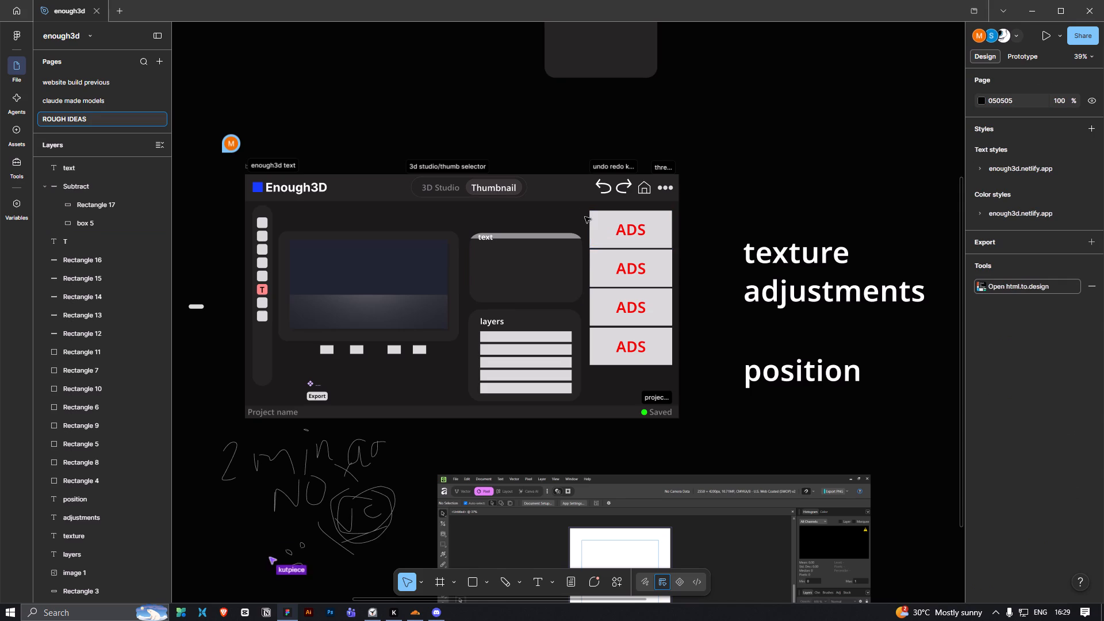
Move the whole column of four ADS blocks down, leaving a gap between it and the header.
{"action": "left_click_drag", "start_coordinate": [588, 219], "coordinate": [656, 354], "text": "ctrl"}
{"action": "left_click_drag", "start_coordinate": [646, 239], "coordinate": [646, 266]}
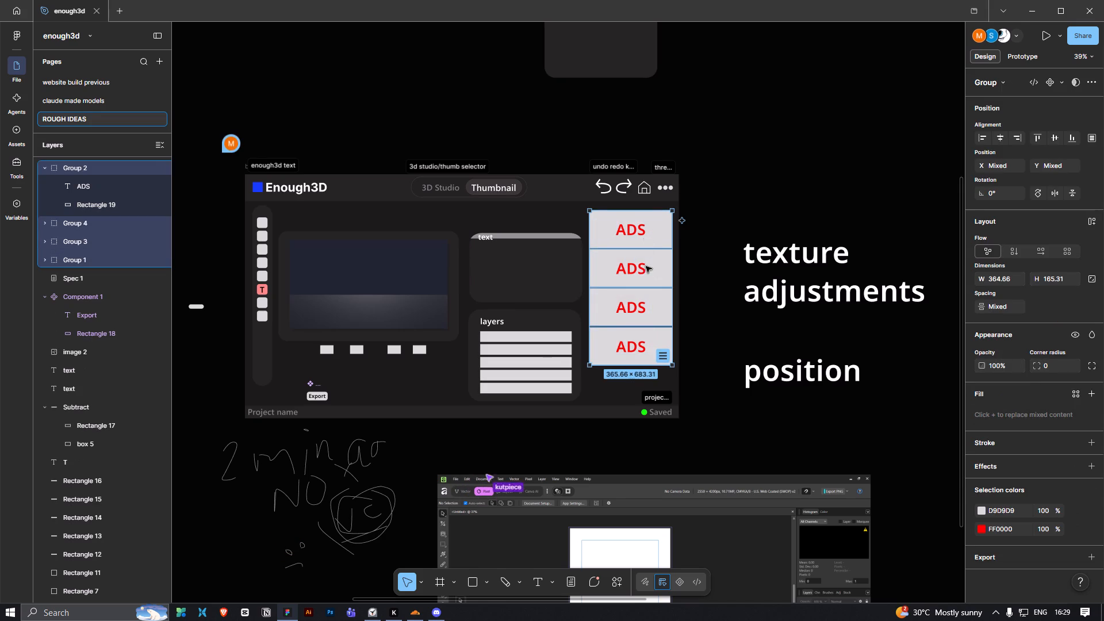
{"action": "left_click_drag", "start_coordinate": [646, 266], "coordinate": [645, 263]}
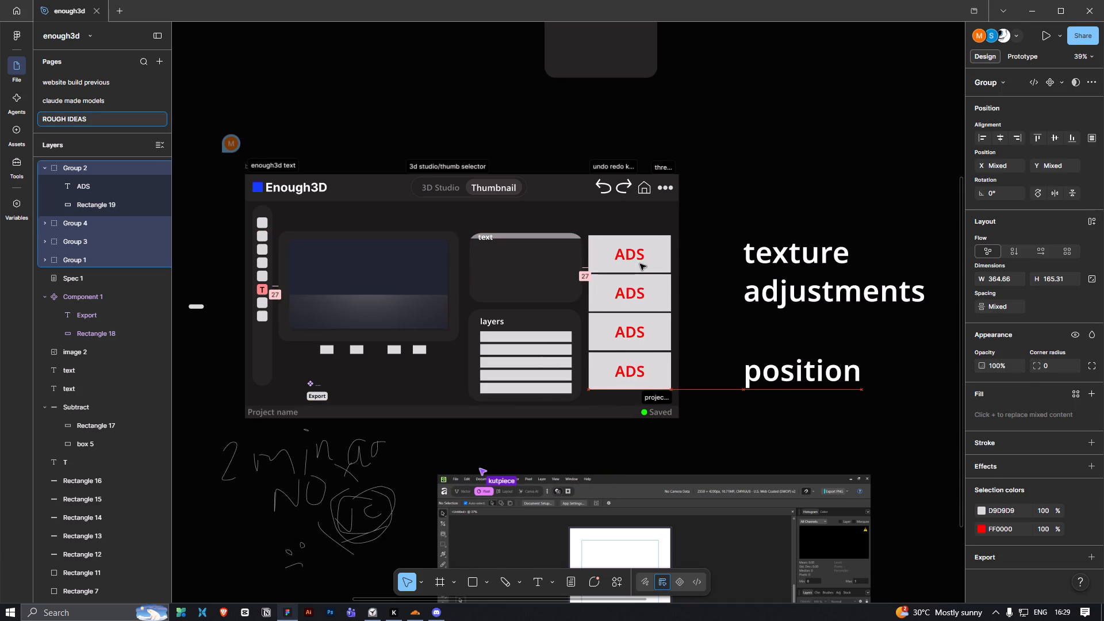
Move the Export button from below the preview into the gap between the header's home icon and the ADS column.
{"action": "left_click_drag", "start_coordinate": [319, 387], "coordinate": [654, 204]}
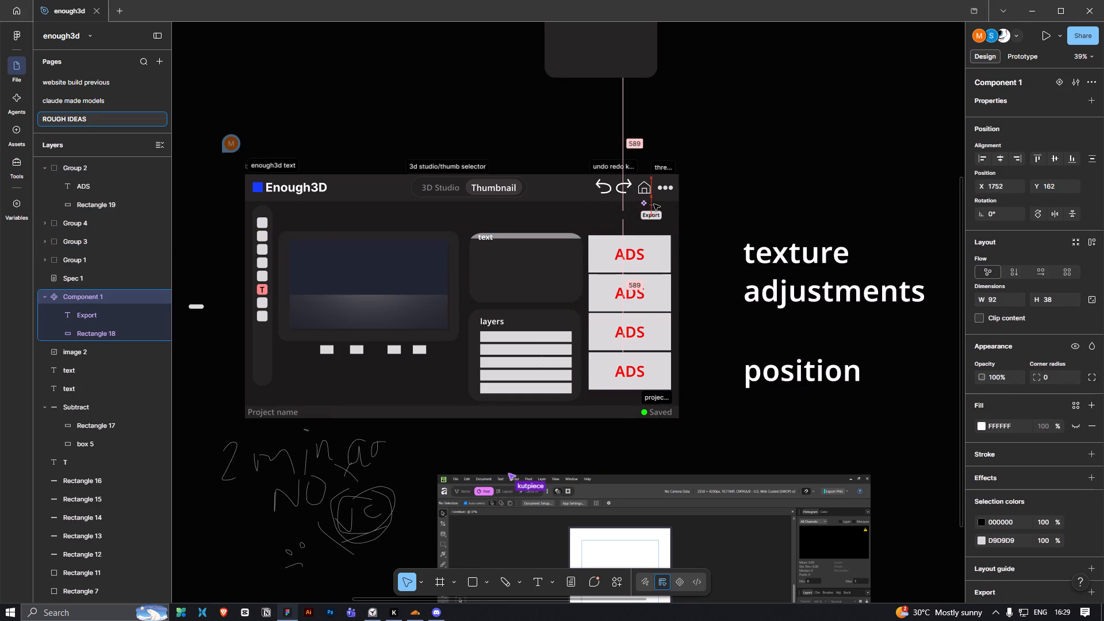
{"action": "left_click_drag", "start_coordinate": [654, 204], "coordinate": [657, 202]}
{"action": "left_click", "coordinate": [717, 197]}
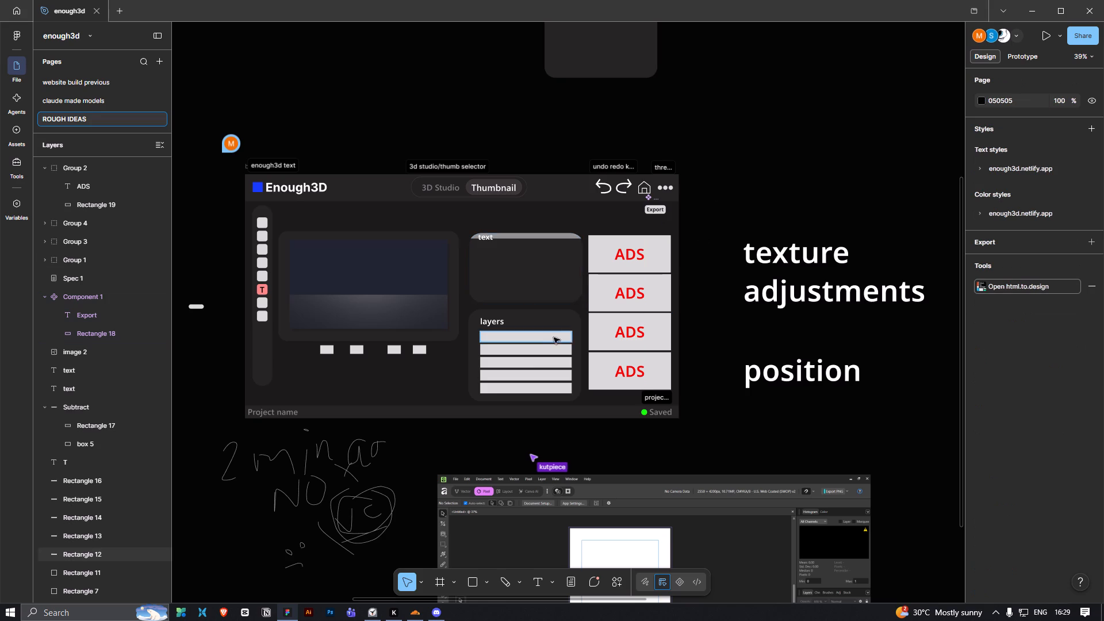
Move the box surrounding the preview pane up slightly, without the preview pane and the four small buttons.
{"action": "scroll", "coordinate": [662, 455], "scroll_direction": "down", "scroll_amount": 2, "text": "ctrl"}
{"action": "left_click", "coordinate": [400, 251]}
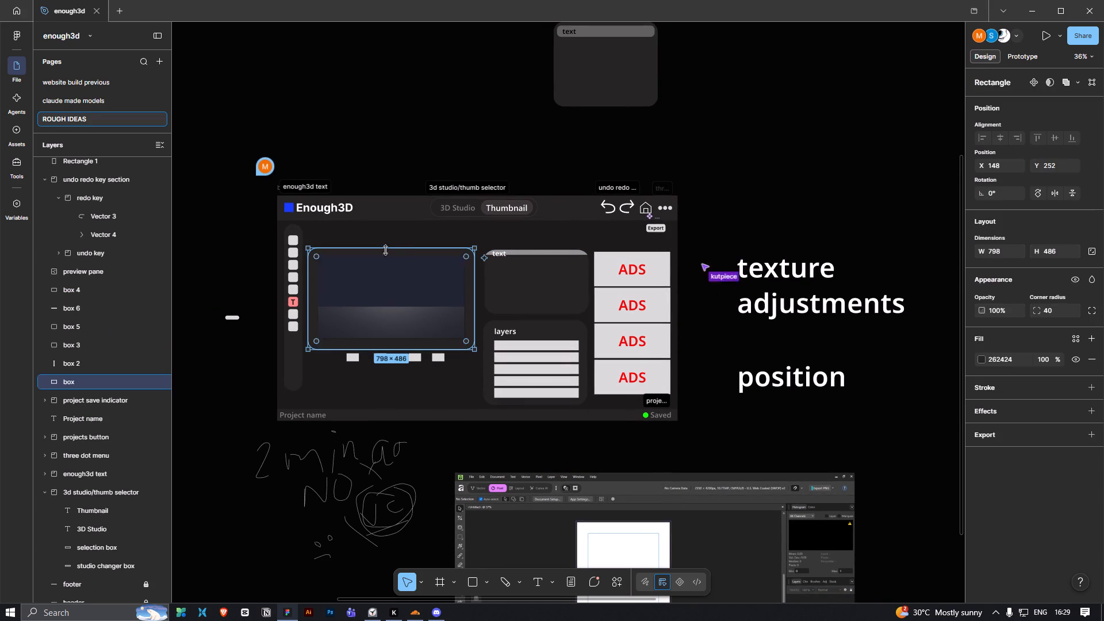
{"action": "left_click_drag", "start_coordinate": [384, 270], "coordinate": [384, 256]}
Move the four ADS blocks up together so the column starts just below the Export button.
{"action": "left_click_drag", "start_coordinate": [605, 243], "coordinate": [661, 351], "text": "ctrl"}
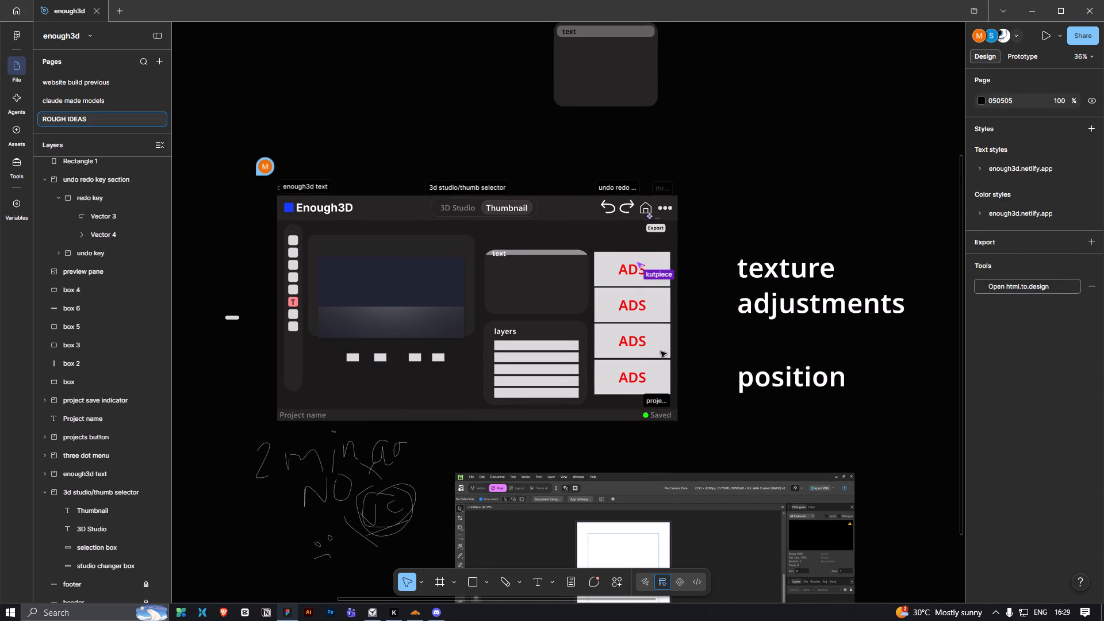
{"action": "left_click_drag", "start_coordinate": [661, 351], "coordinate": [661, 377], "text": "ctrl"}
{"action": "left_click_drag", "start_coordinate": [651, 281], "coordinate": [654, 269]}
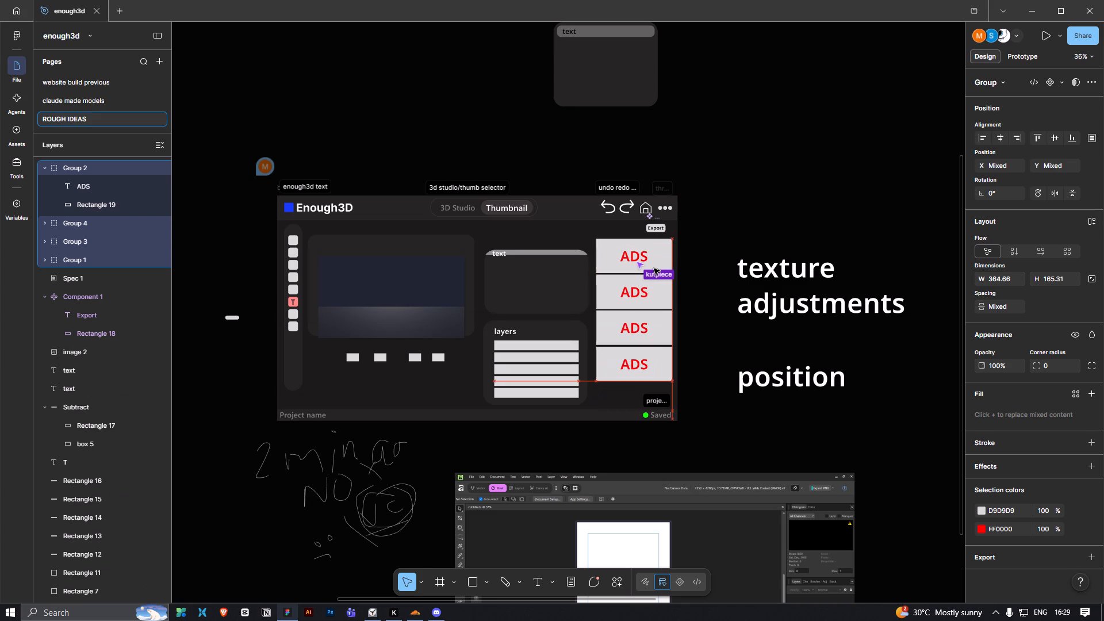
{"action": "left_click_drag", "start_coordinate": [654, 269], "coordinate": [653, 270]}
{"action": "left_click", "coordinate": [555, 240]}
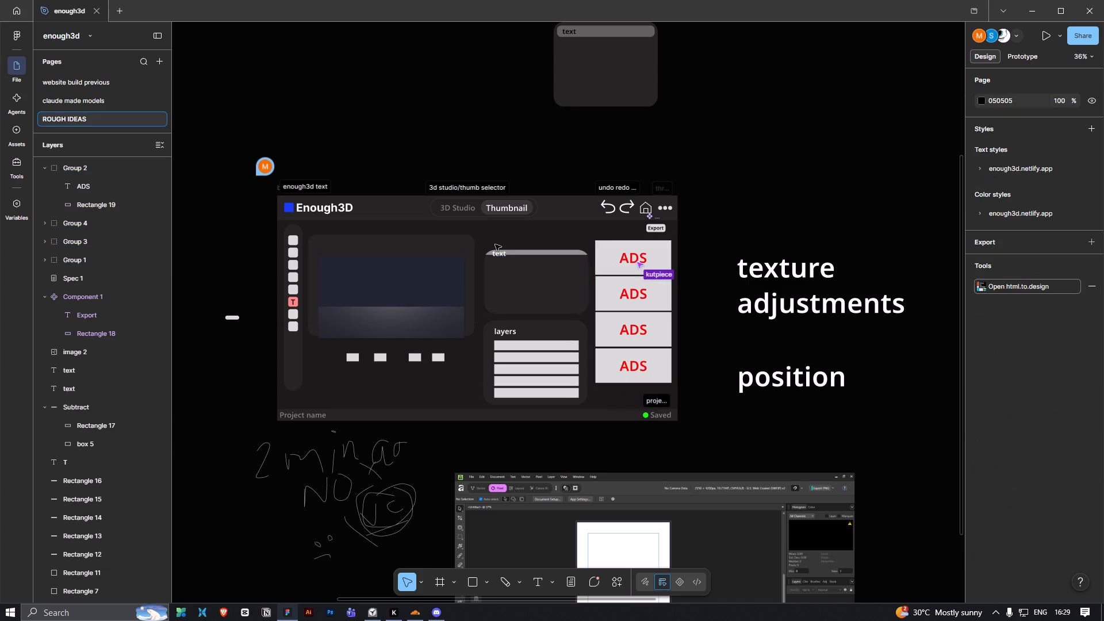
Extend the text panel and its label upward to about 499 × 376, near the top of the ADS column.
{"action": "left_click_drag", "start_coordinate": [495, 248], "coordinate": [517, 281], "text": "ctrl"}
{"action": "left_click_drag", "start_coordinate": [543, 250], "coordinate": [543, 241]}
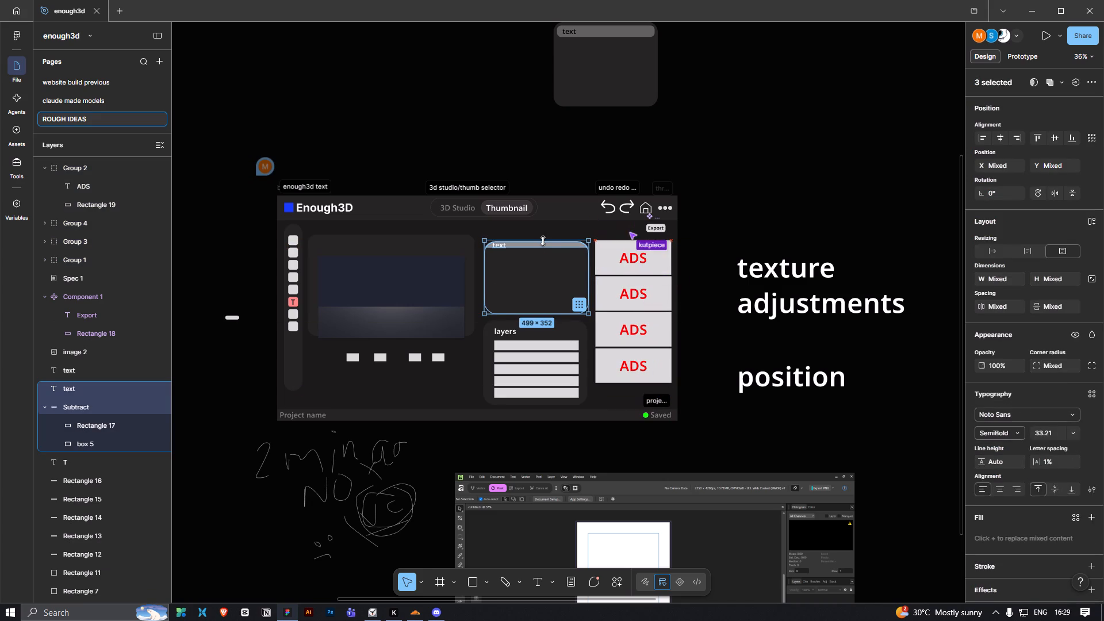
{"action": "left_click_drag", "start_coordinate": [543, 241], "coordinate": [545, 236]}
{"action": "left_click", "coordinate": [555, 177]}
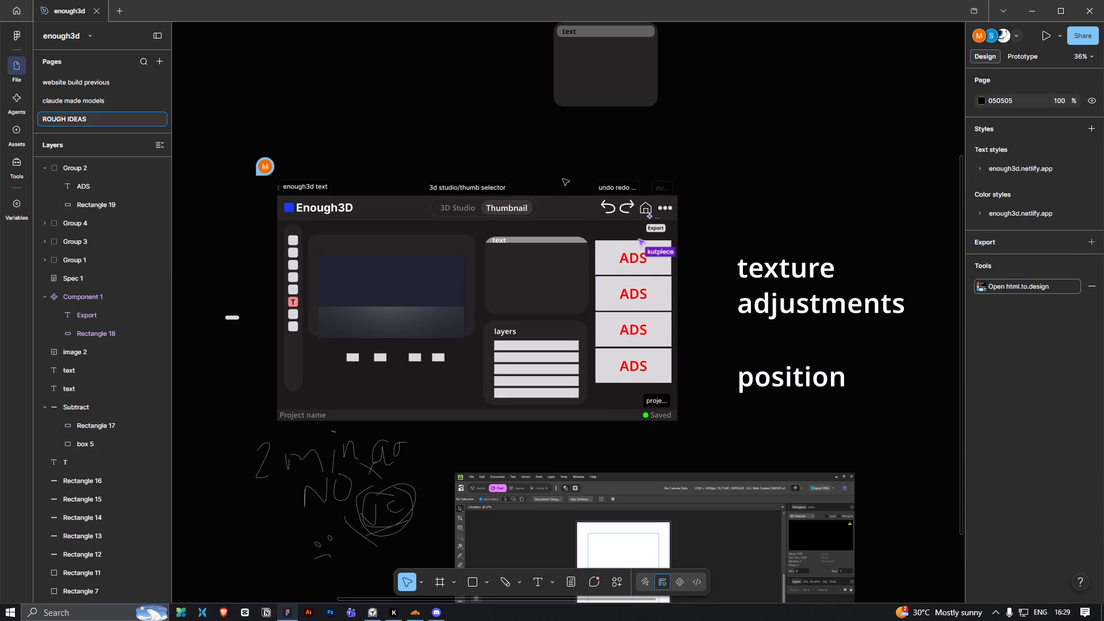
Move the Export button toward the mockup's right edge, to about X 1817, Y 134, above the ADS column.
{"action": "scroll", "coordinate": [657, 257], "scroll_direction": "up", "scroll_amount": 12, "text": "ctrl"}
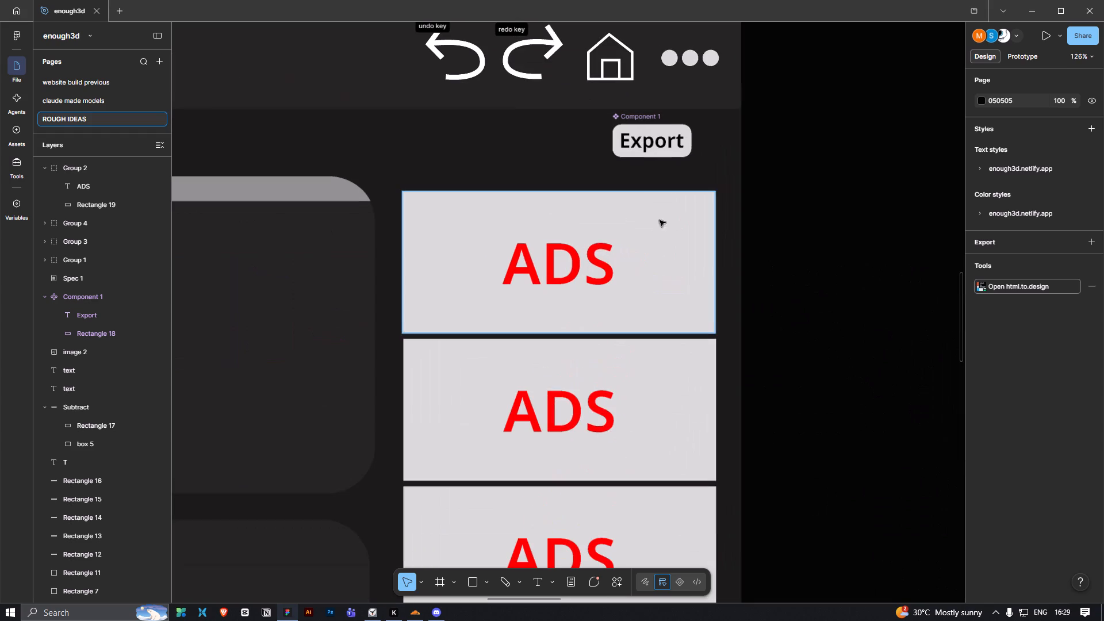
{"action": "left_click_drag", "start_coordinate": [651, 126], "coordinate": [694, 124]}
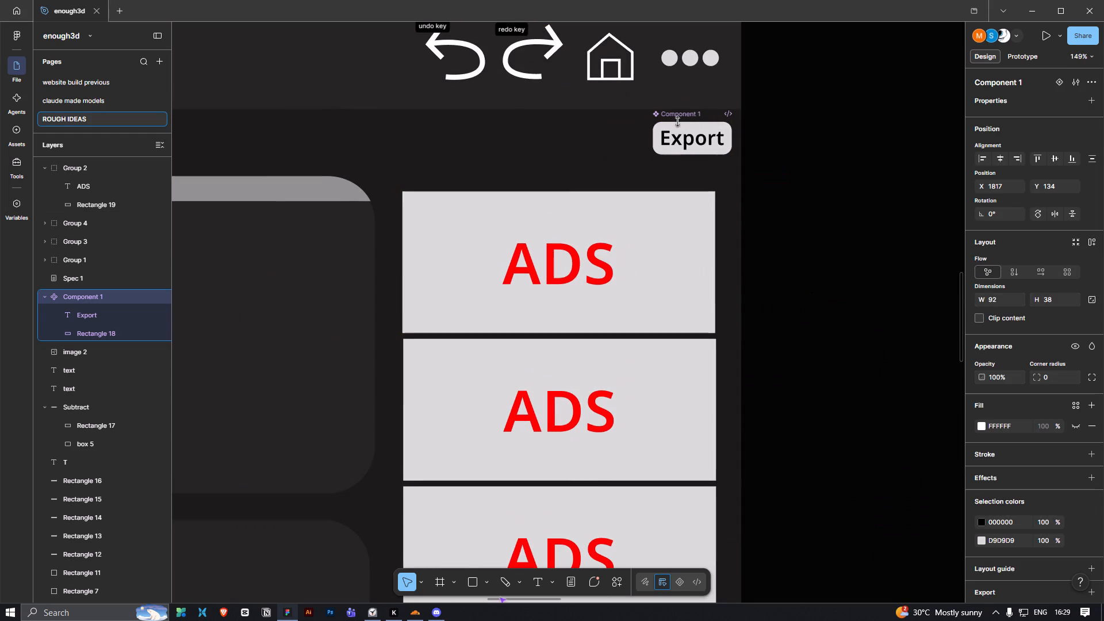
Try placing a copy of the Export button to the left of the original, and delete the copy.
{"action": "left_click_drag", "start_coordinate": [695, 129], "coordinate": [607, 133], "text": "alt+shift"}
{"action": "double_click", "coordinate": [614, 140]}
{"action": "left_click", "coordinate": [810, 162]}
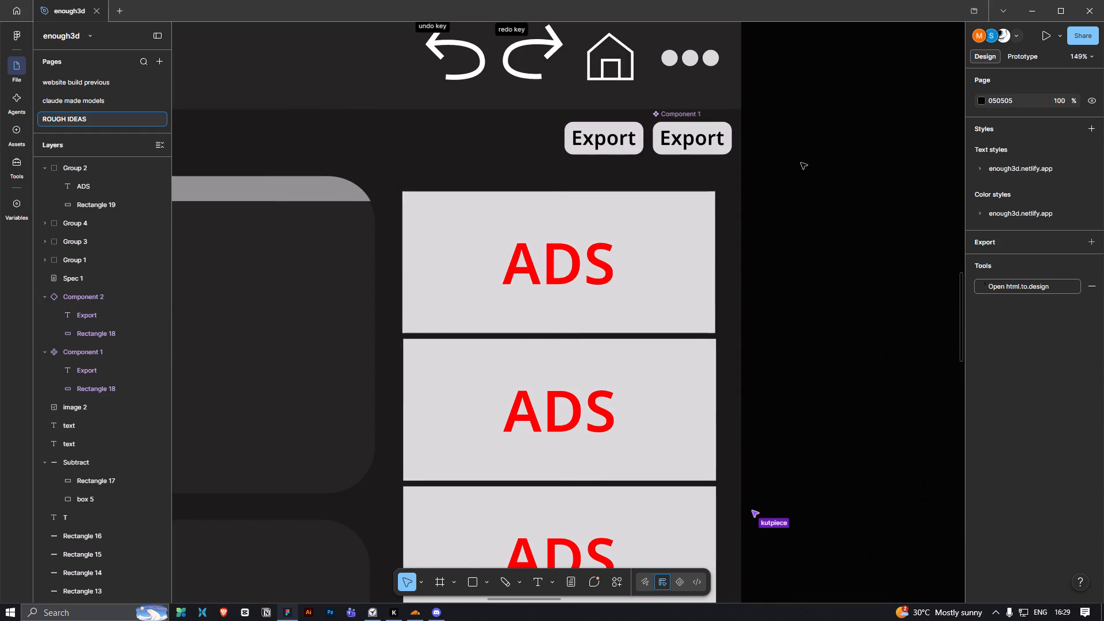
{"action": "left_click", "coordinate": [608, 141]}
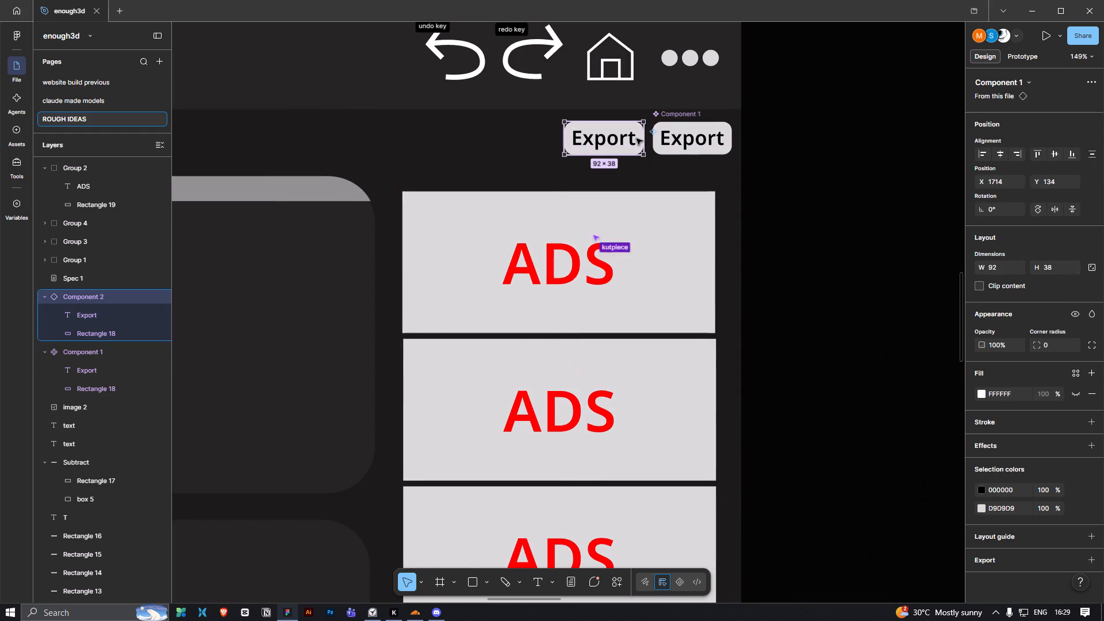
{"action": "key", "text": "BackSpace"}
Widen the Export button from its left edge to about 146 × 38.
{"action": "left_click", "coordinate": [674, 122]}
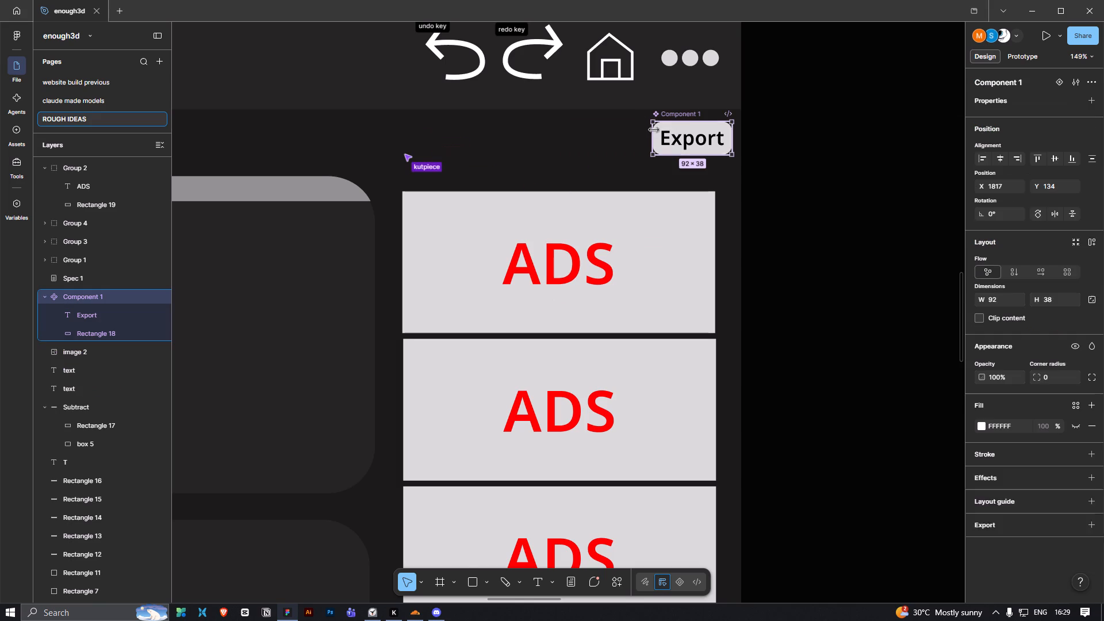
{"action": "left_click_drag", "start_coordinate": [653, 122], "coordinate": [617, 120]}
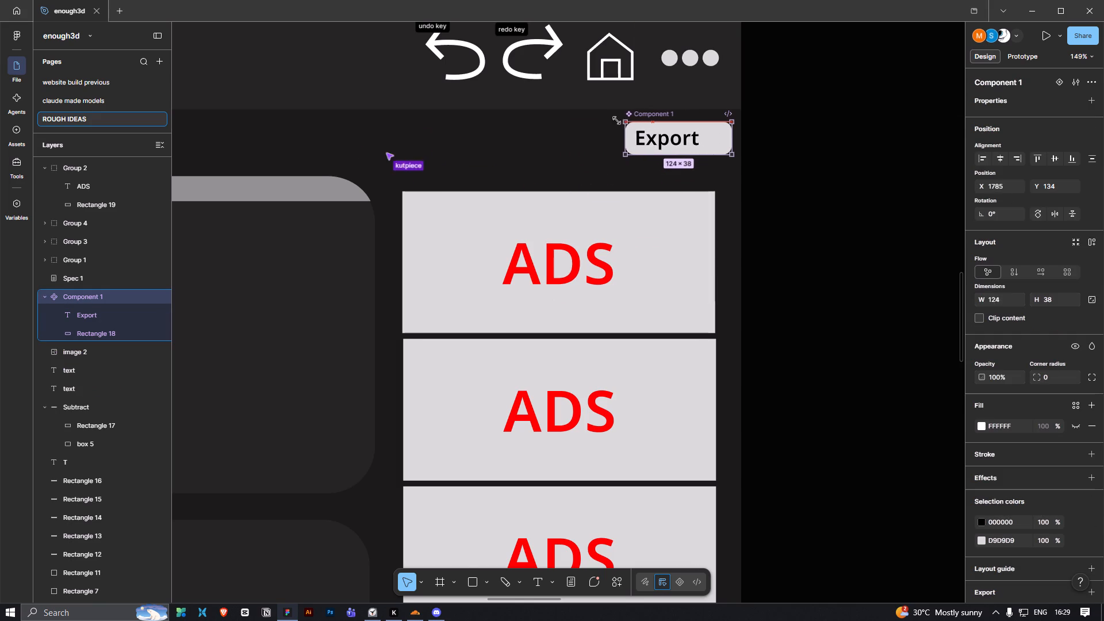
{"action": "left_click_drag", "start_coordinate": [617, 120], "coordinate": [607, 122]}
{"action": "left_click", "coordinate": [635, 136]}
{"action": "left_click", "coordinate": [838, 181]}
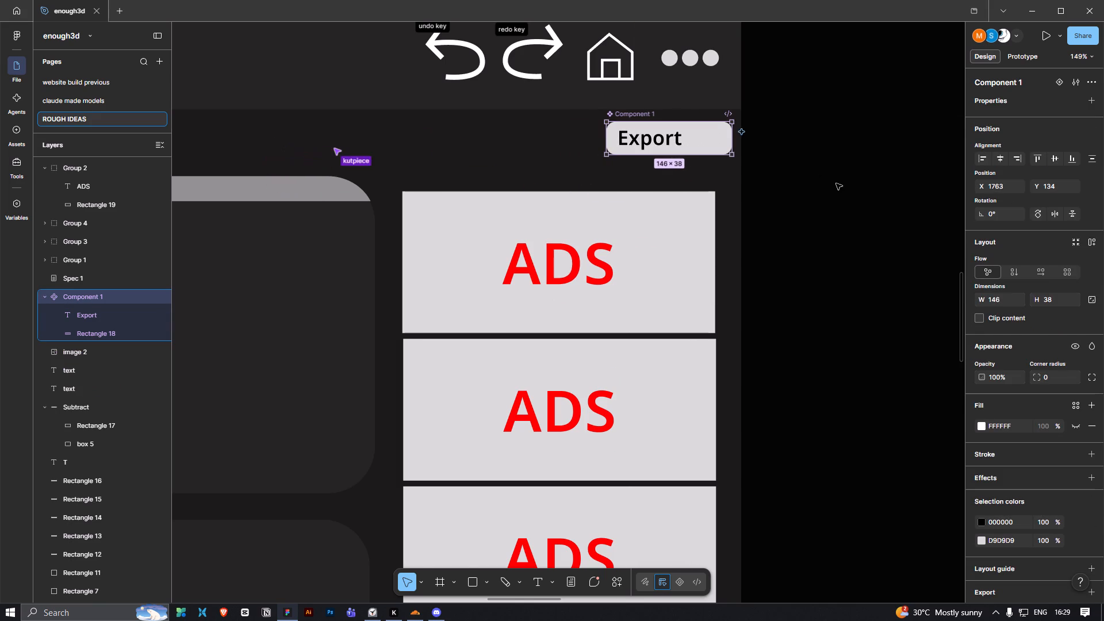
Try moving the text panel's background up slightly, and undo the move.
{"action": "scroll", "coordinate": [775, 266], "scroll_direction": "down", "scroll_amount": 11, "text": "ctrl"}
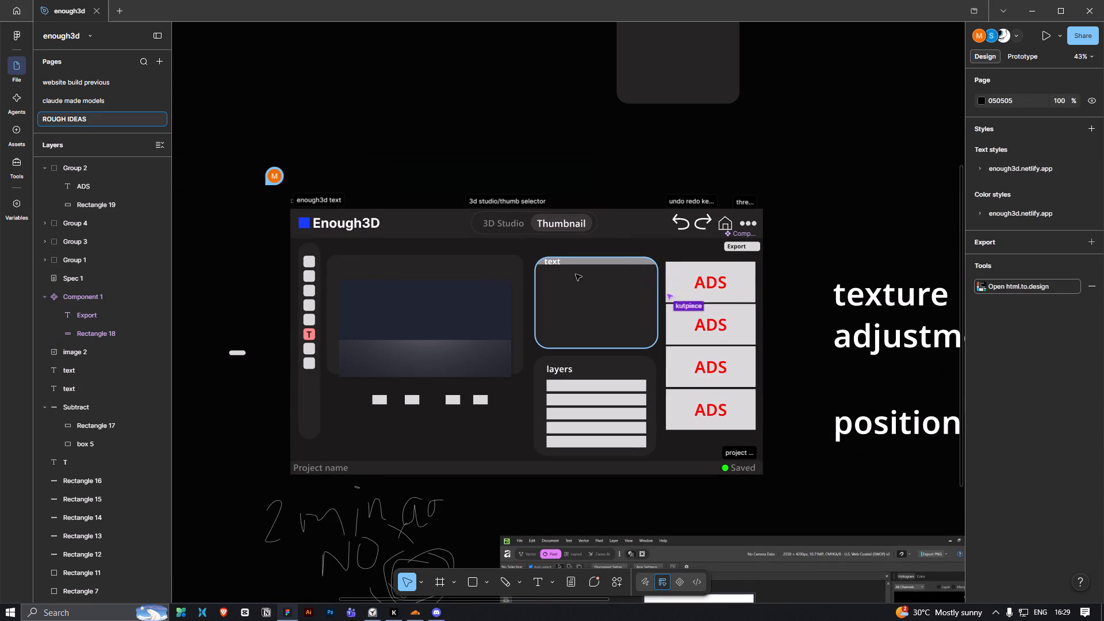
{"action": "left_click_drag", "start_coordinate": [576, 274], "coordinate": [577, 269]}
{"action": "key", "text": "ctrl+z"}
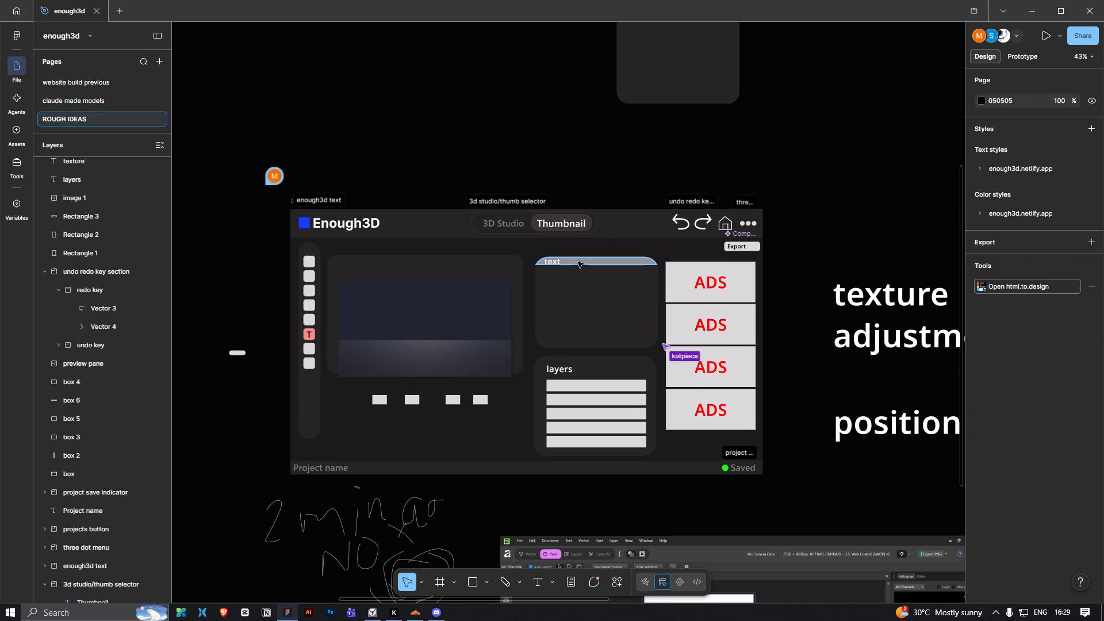
Stretch the text panel and its label slightly upward from the top edge to about 499 × 380.
{"action": "left_click_drag", "start_coordinate": [527, 246], "coordinate": [656, 331], "text": "ctrl"}
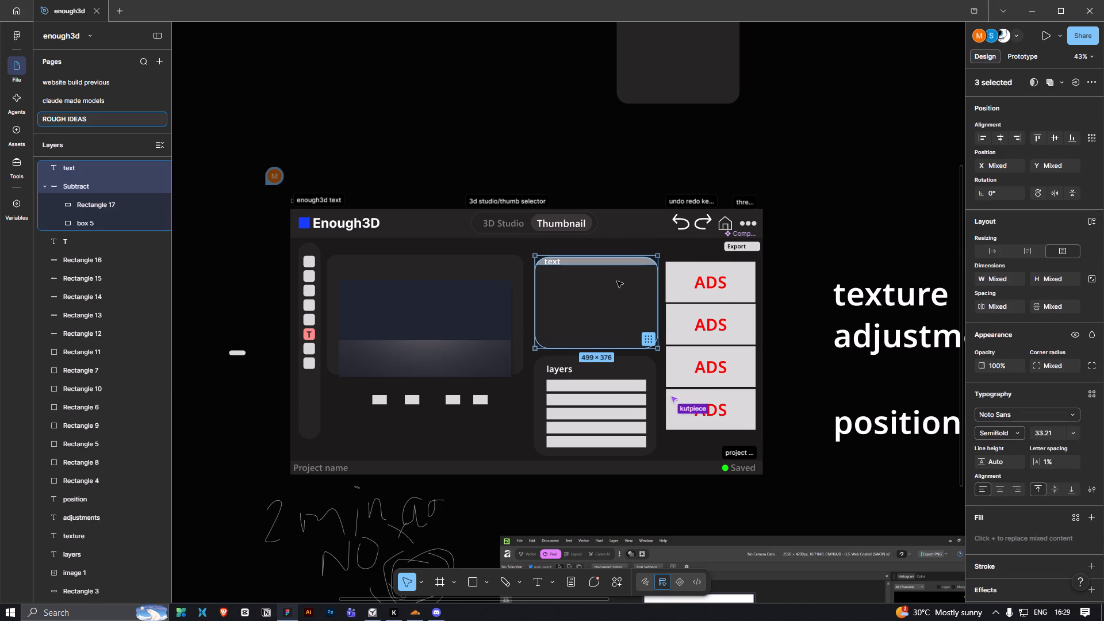
{"action": "left_click", "coordinate": [604, 258]}
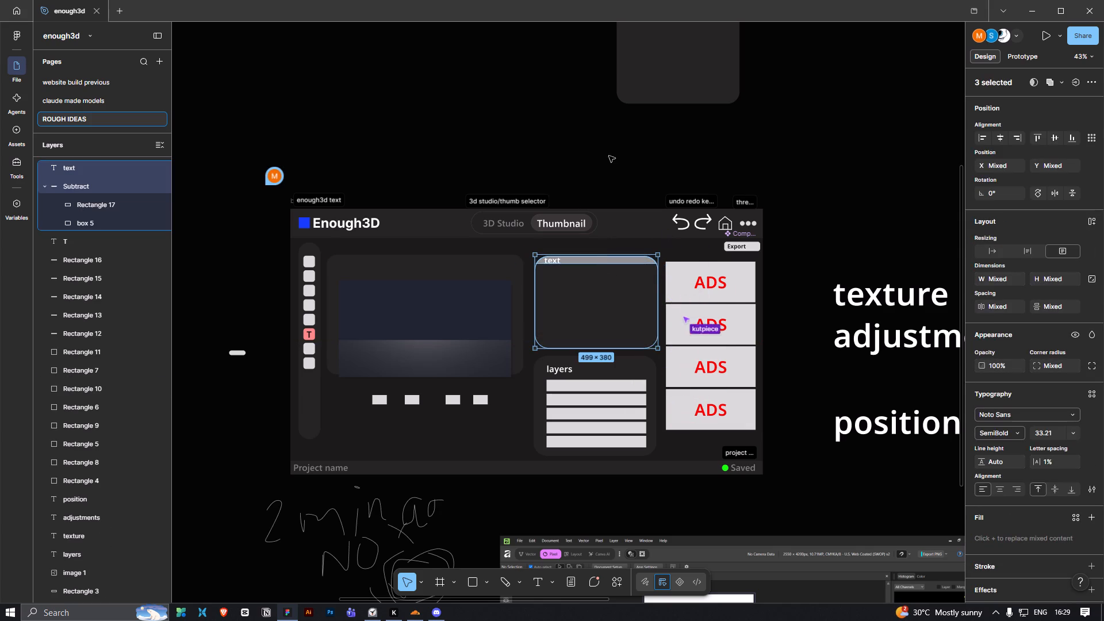
{"action": "left_click", "coordinate": [608, 152]}
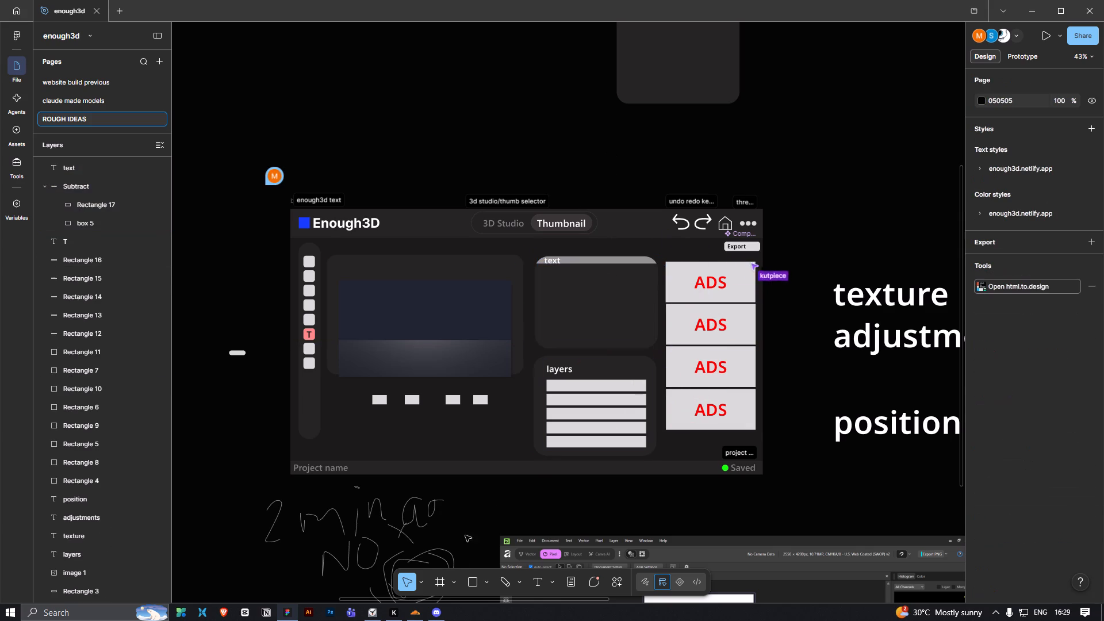
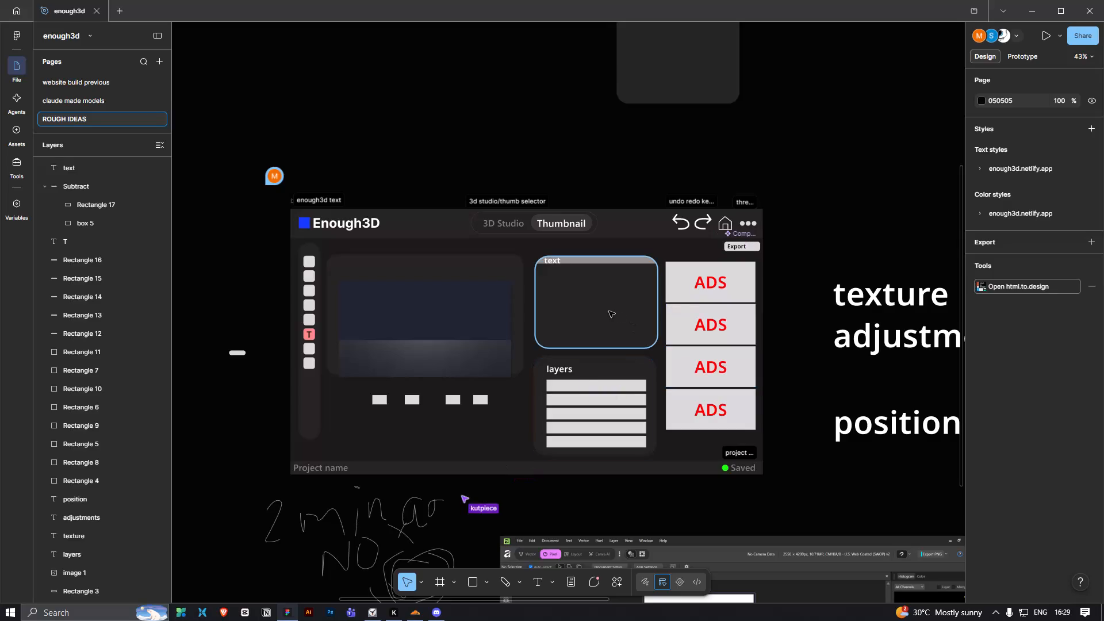
Move the preview image up inside its panel so it sits roughly centred, at about X 197, Y 234.
{"action": "left_click", "coordinate": [398, 313]}
{"action": "left_click_drag", "start_coordinate": [443, 332], "coordinate": [443, 319]}
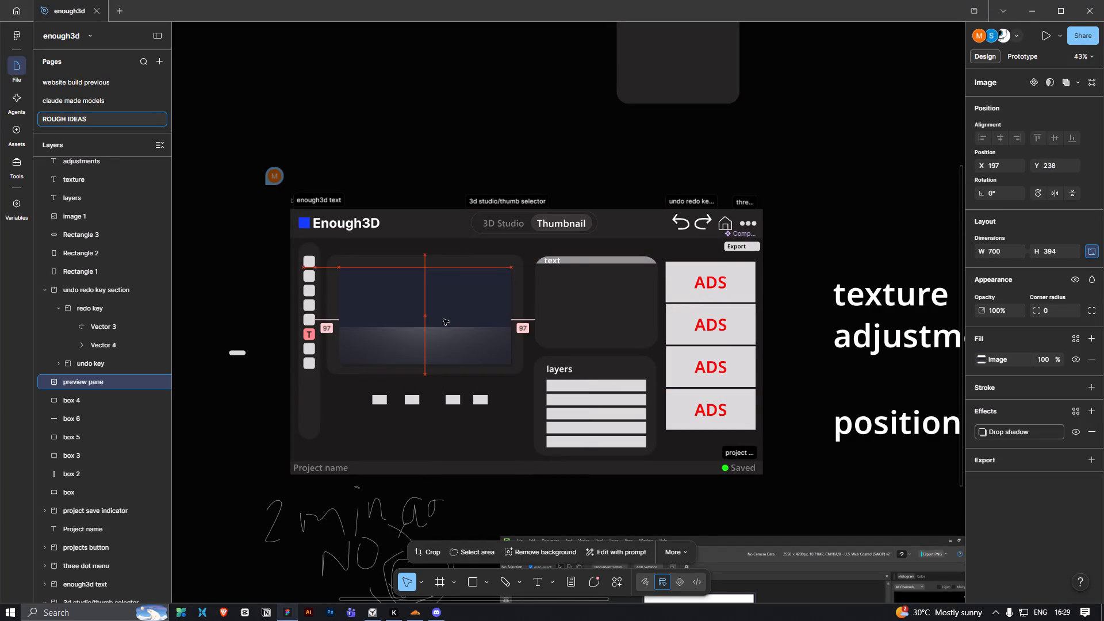
{"action": "left_click_drag", "start_coordinate": [443, 319], "coordinate": [444, 319]}
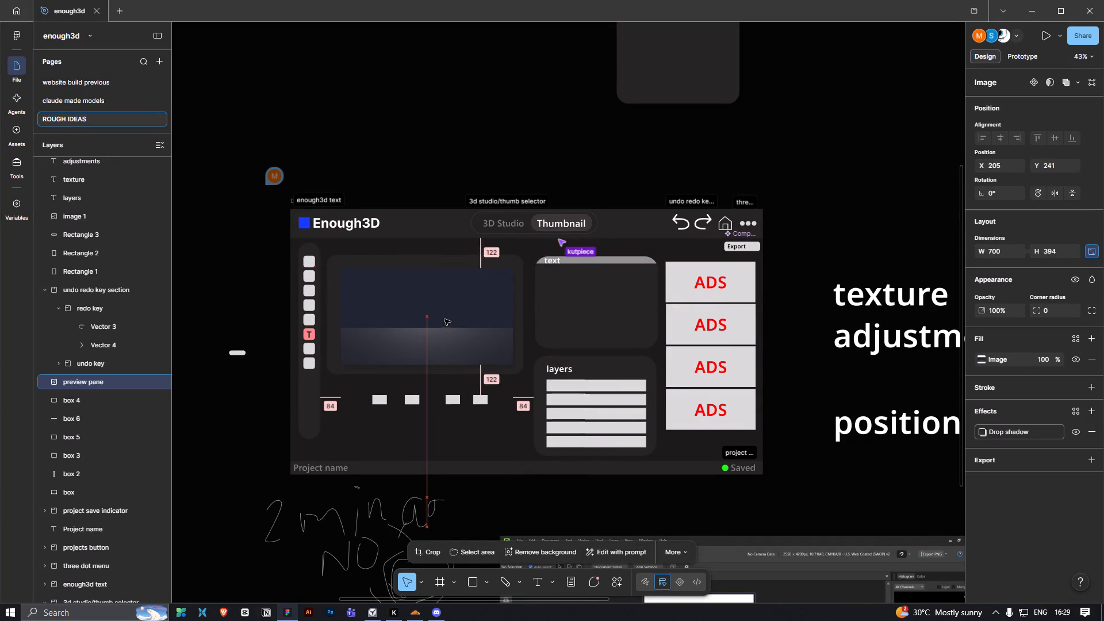
{"action": "left_click_drag", "start_coordinate": [444, 319], "coordinate": [444, 320]}
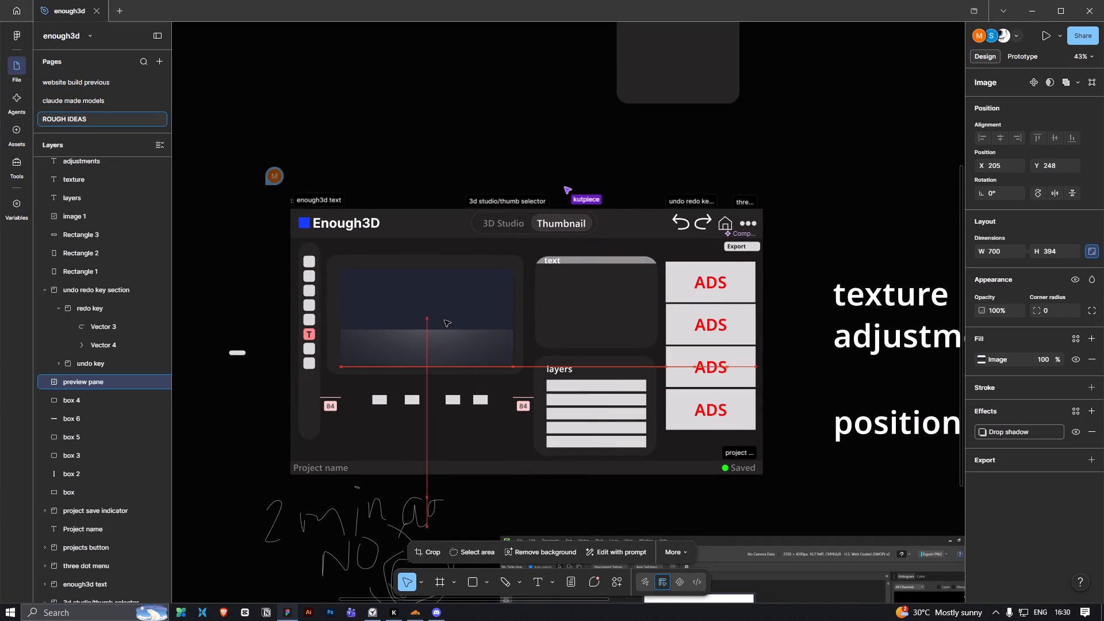
{"action": "left_click_drag", "start_coordinate": [444, 320], "coordinate": [444, 315]}
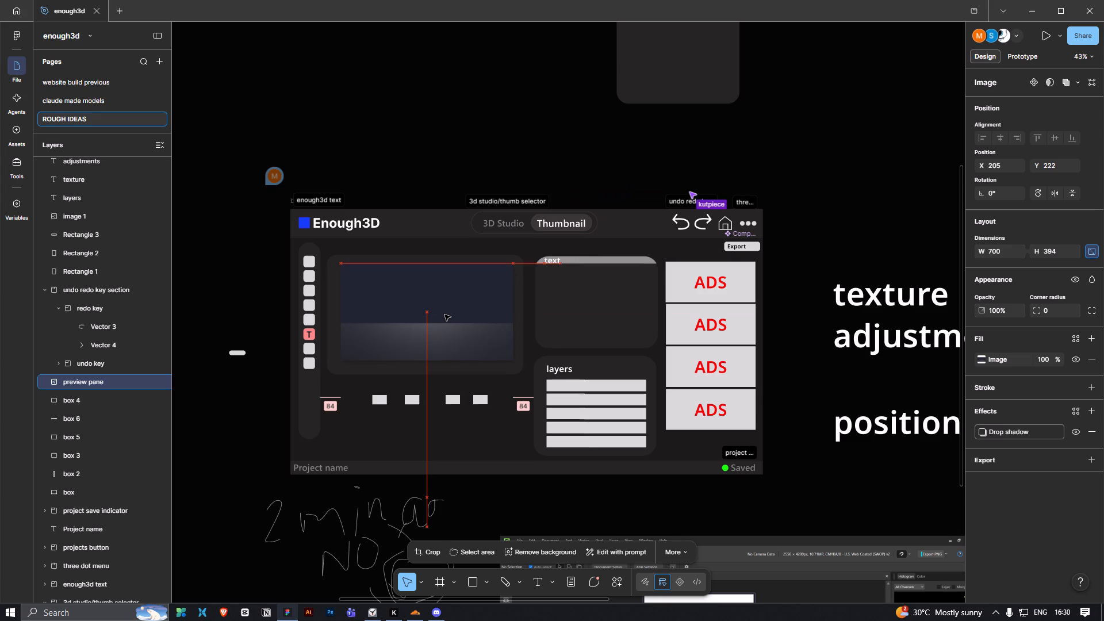
{"action": "left_click_drag", "start_coordinate": [444, 315], "coordinate": [449, 318]}
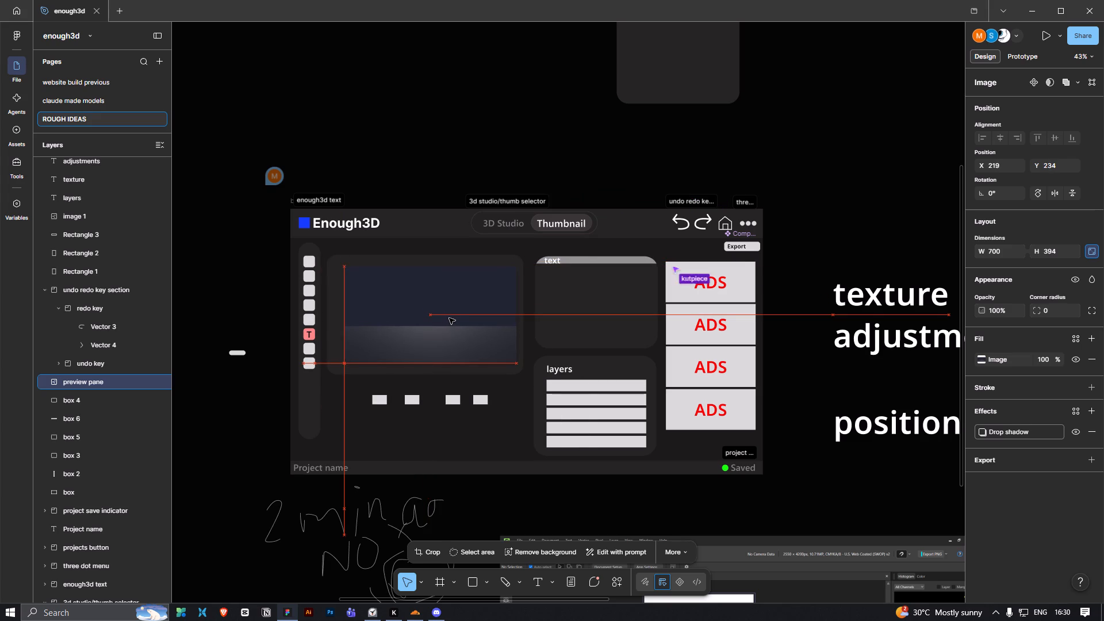
{"action": "left_click_drag", "start_coordinate": [449, 318], "coordinate": [444, 318]}
{"action": "left_click", "coordinate": [447, 168]}
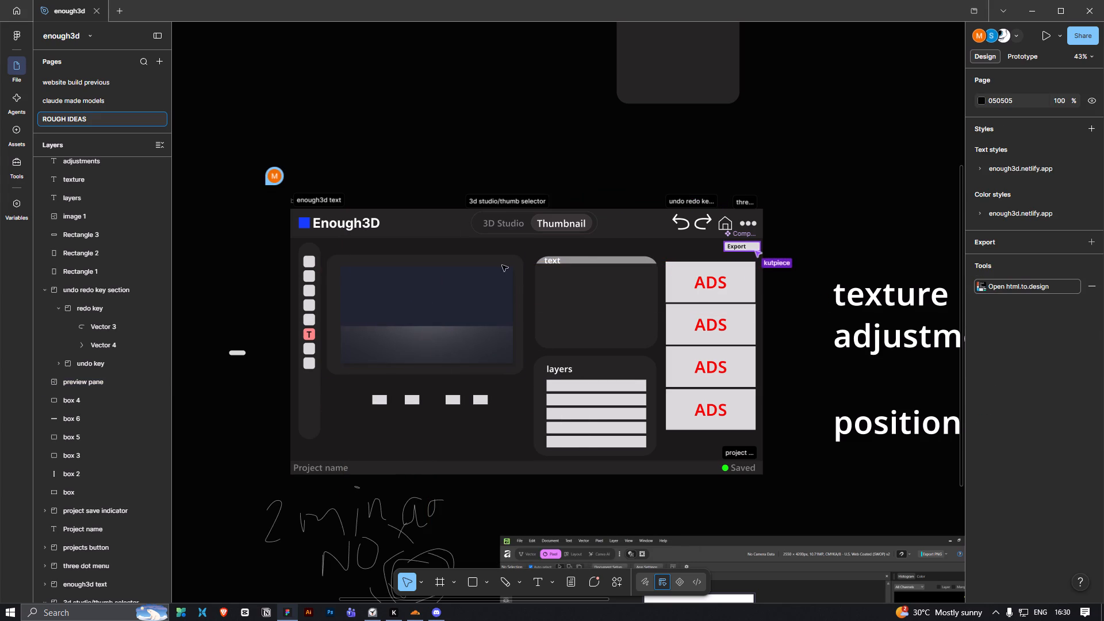
{"action": "scroll", "coordinate": [453, 321], "scroll_direction": "up", "scroll_amount": 5, "text": "ctrl"}
{"action": "left_click", "coordinate": [450, 320]}
{"action": "left_click", "coordinate": [459, 319]}
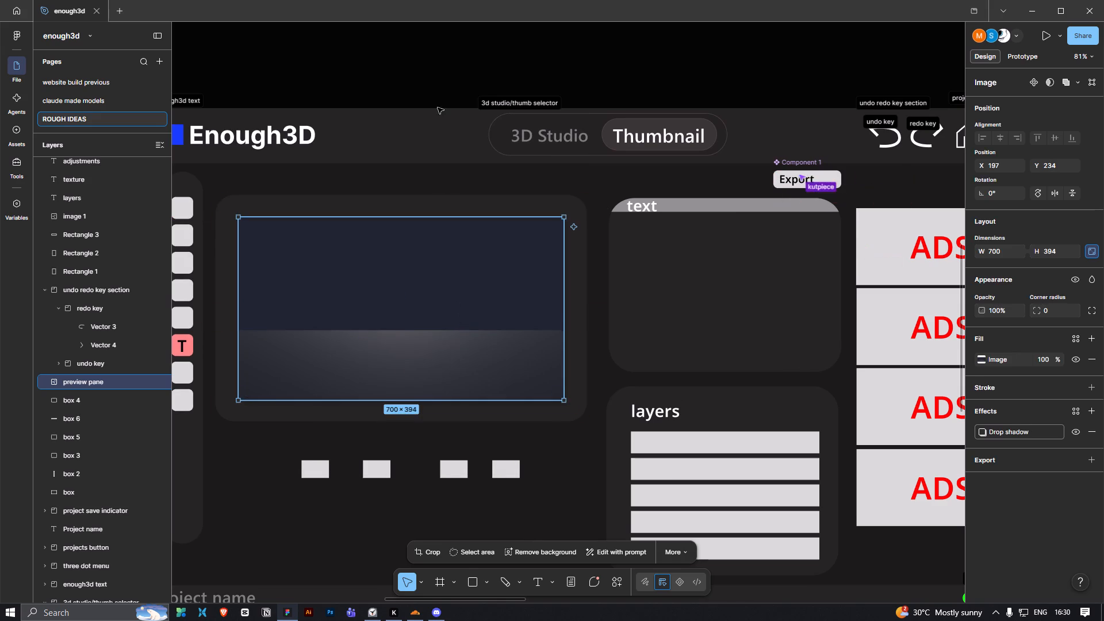
{"action": "left_click", "coordinate": [416, 68]}
Examine the Export button's placement relative to the text panel and the ads column.
{"action": "scroll", "coordinate": [454, 196], "scroll_direction": "down", "scroll_amount": 7, "text": "ctrl"}
{"action": "key", "text": "space"}
{"action": "key", "text": "space"}
{"action": "key", "text": "space"}
{"action": "key", "text": "space"}
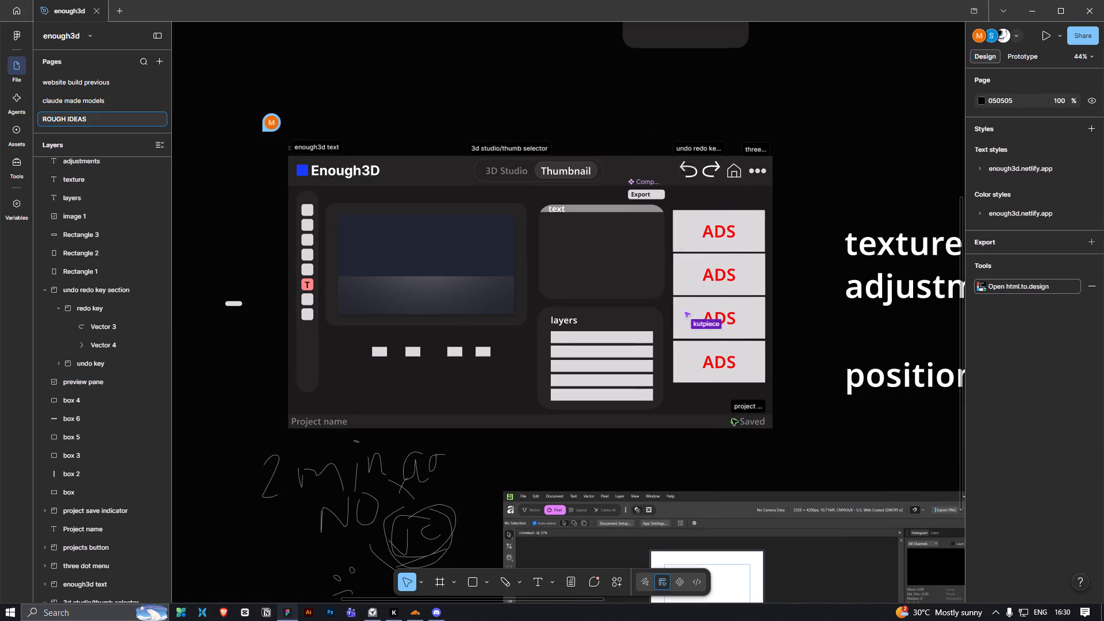
{"action": "scroll", "coordinate": [641, 316], "scroll_direction": "up", "scroll_amount": 4, "text": "ctrl"}
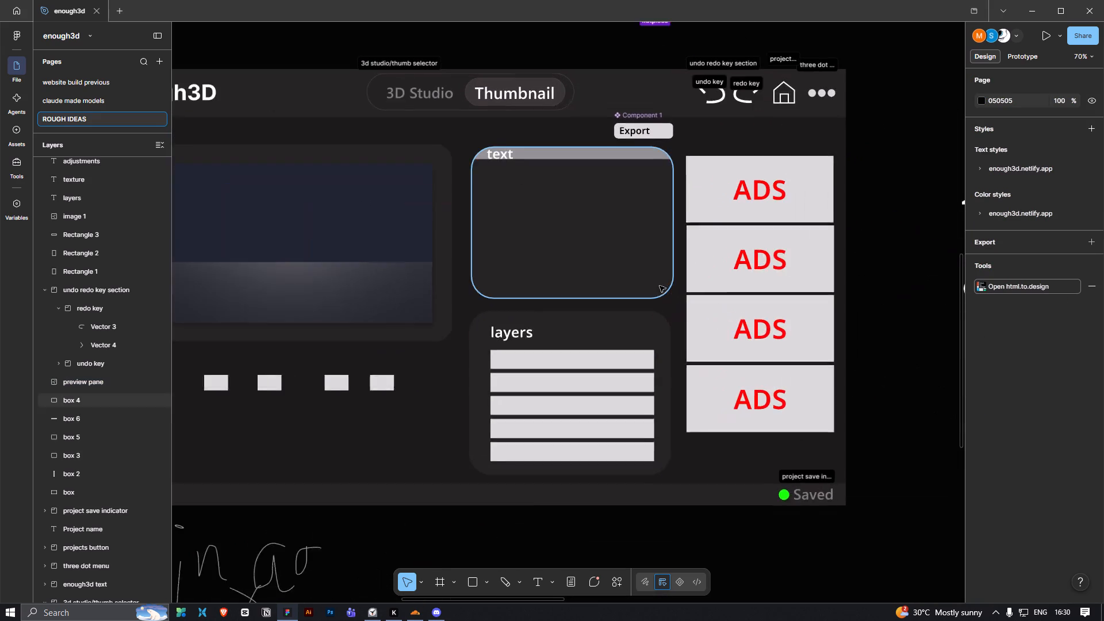
{"action": "scroll", "coordinate": [660, 286], "scroll_direction": "up", "scroll_amount": 2, "text": "ctrl"}
{"action": "key", "text": "space"}
{"action": "left_click_drag", "start_coordinate": [646, 165], "coordinate": [626, 282]}
{"action": "scroll", "coordinate": [616, 292], "scroll_direction": "up", "scroll_amount": 4, "text": "ctrl"}
{"action": "left_click", "coordinate": [654, 190]}
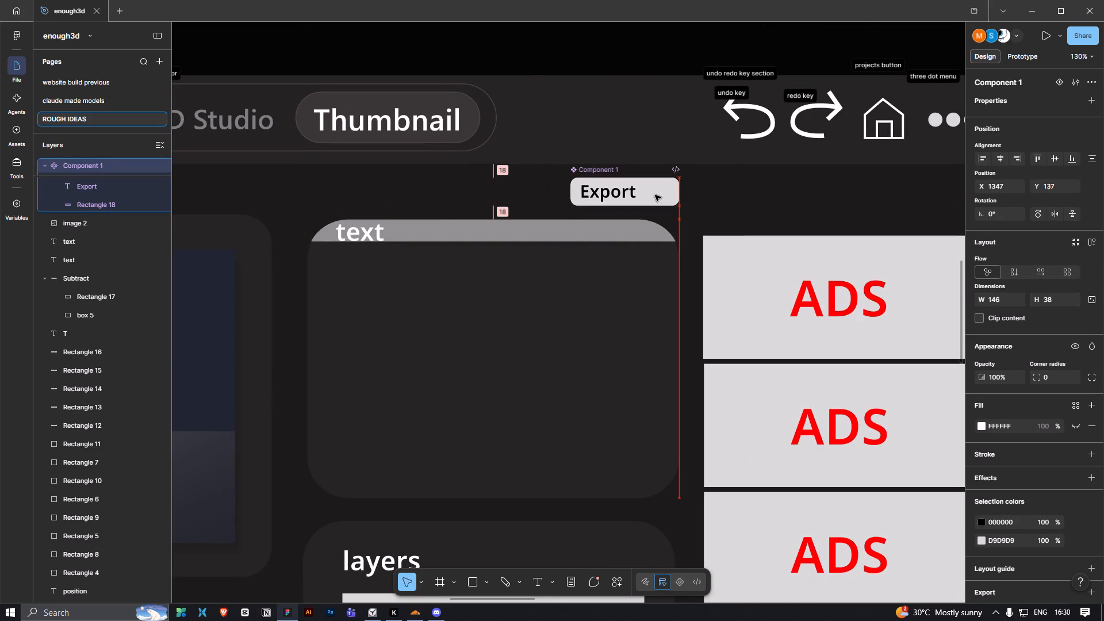
{"action": "scroll", "coordinate": [665, 206], "scroll_direction": "down", "scroll_amount": 11, "text": "ctrl"}
{"action": "left_click", "coordinate": [834, 229]}
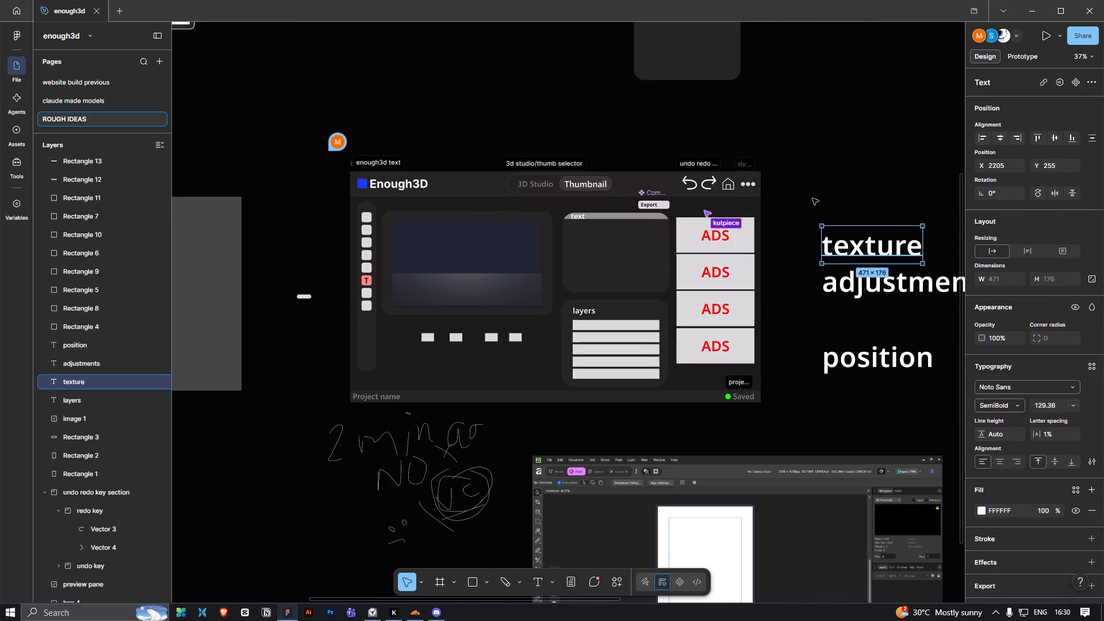
{"action": "left_click", "coordinate": [812, 198]}
{"action": "left_click", "coordinate": [792, 197]}
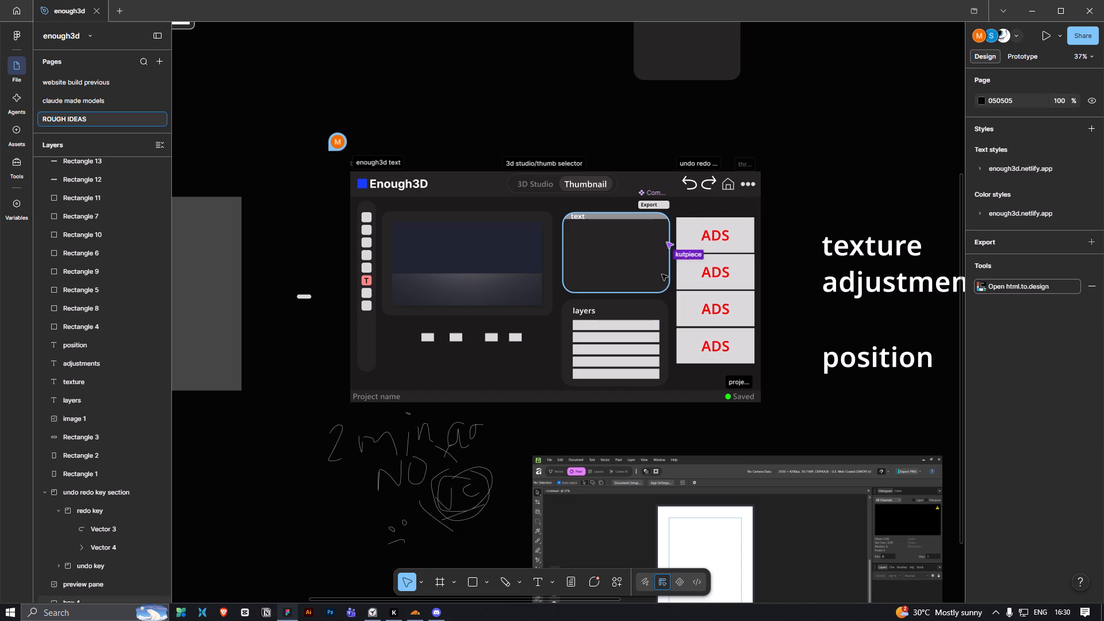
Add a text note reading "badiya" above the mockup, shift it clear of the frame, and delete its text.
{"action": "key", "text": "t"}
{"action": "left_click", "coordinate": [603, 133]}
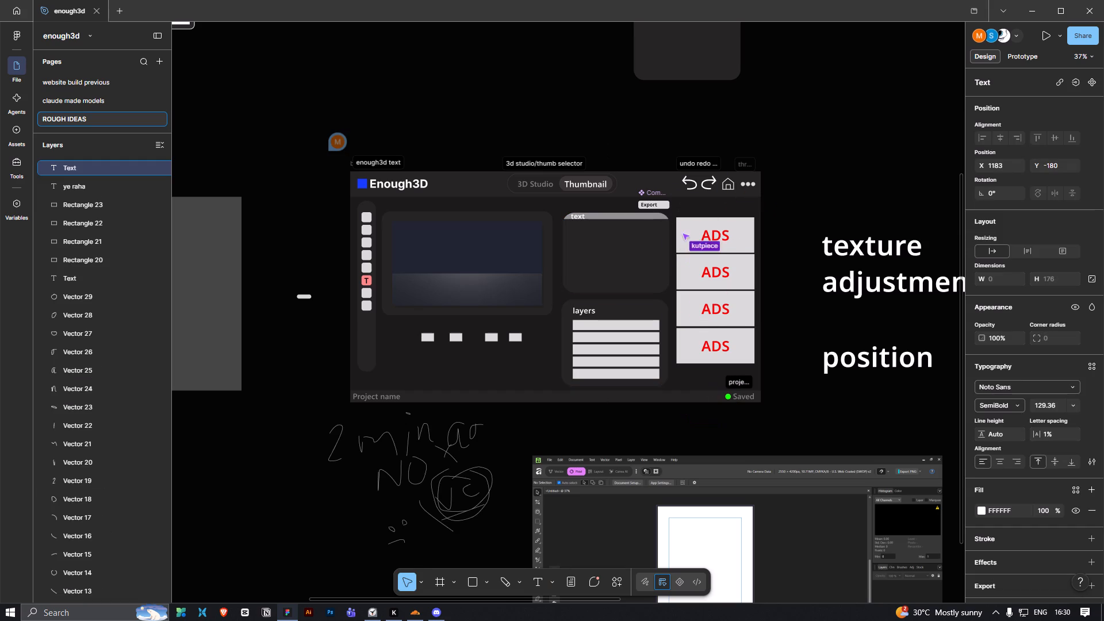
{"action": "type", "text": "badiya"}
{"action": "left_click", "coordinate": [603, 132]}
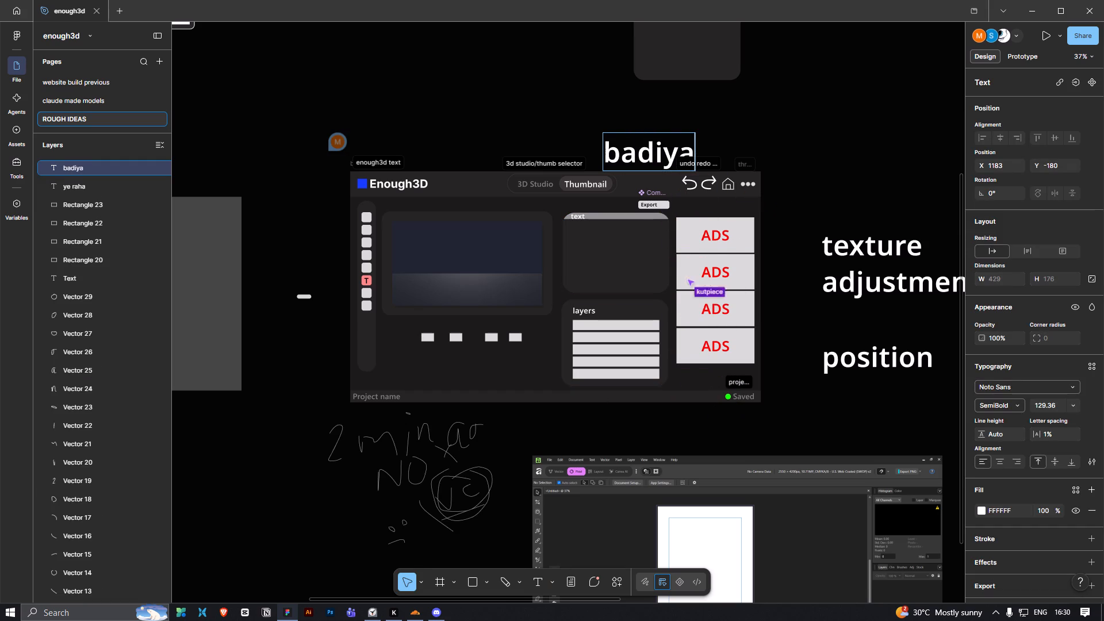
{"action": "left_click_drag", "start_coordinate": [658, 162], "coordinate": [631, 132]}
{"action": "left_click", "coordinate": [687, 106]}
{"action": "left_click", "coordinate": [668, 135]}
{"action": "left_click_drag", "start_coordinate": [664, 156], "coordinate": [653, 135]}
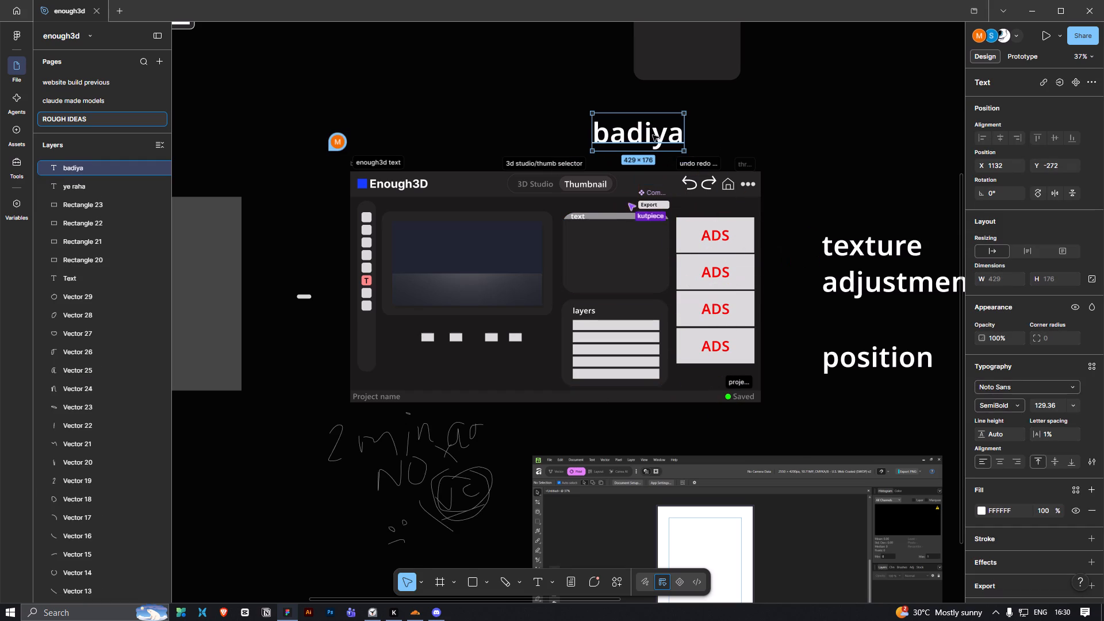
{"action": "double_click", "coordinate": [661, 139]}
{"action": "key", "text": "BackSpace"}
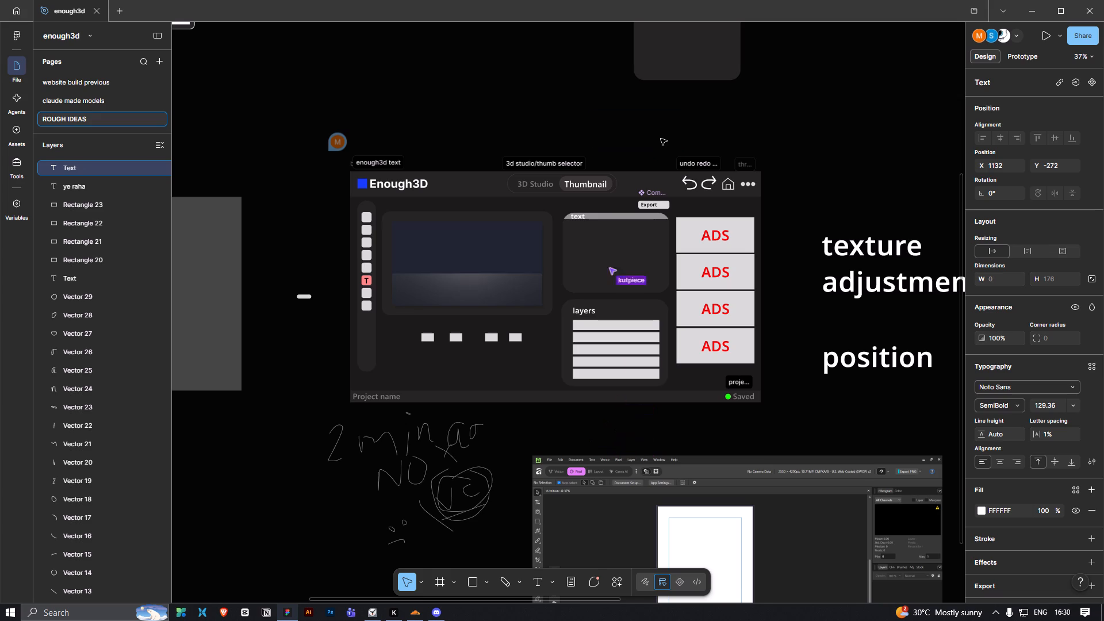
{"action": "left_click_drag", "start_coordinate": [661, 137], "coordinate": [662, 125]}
Tighten the vertical spacing between the five rows in the layers panel to 3 and nudge them slightly up.
{"action": "key", "text": "space"}
{"action": "key", "text": "space"}
{"action": "left_click_drag", "start_coordinate": [608, 434], "coordinate": [612, 396]}
{"action": "scroll", "coordinate": [569, 394], "scroll_direction": "up", "scroll_amount": 3, "text": "ctrl"}
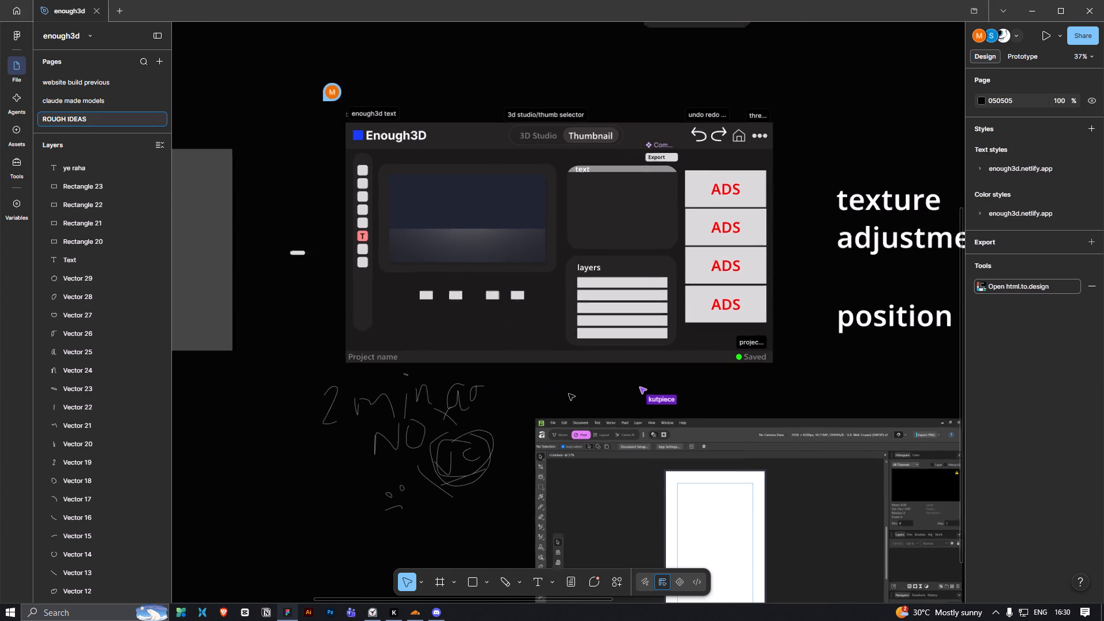
{"action": "scroll", "coordinate": [658, 394], "scroll_direction": "up", "scroll_amount": 4, "text": "ctrl"}
{"action": "left_click_drag", "start_coordinate": [524, 159], "coordinate": [526, 172], "text": "ctrl"}
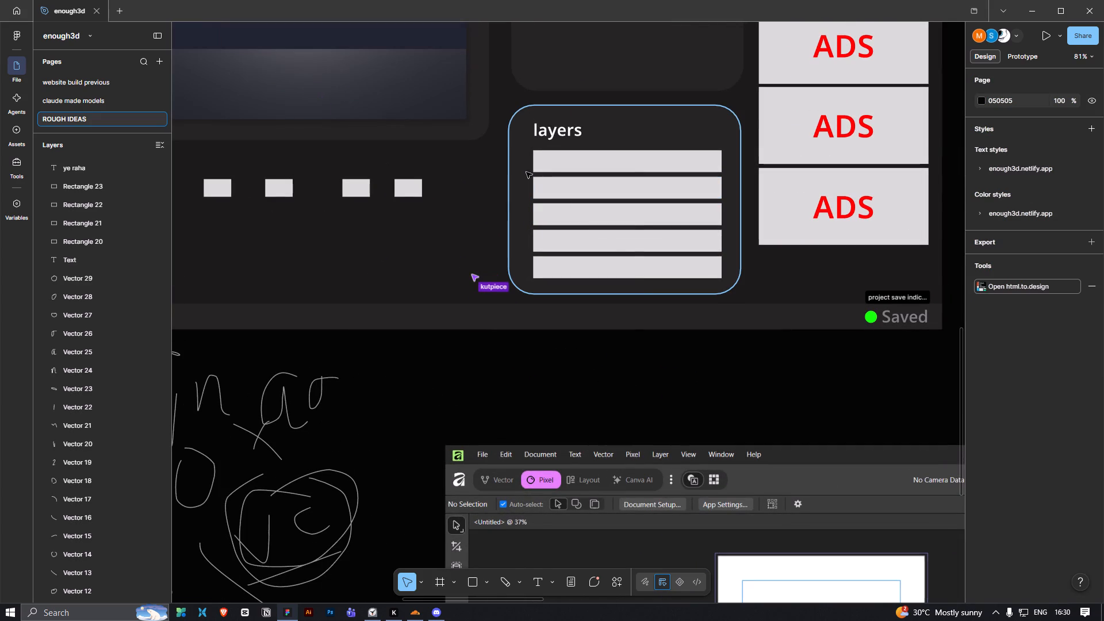
{"action": "left_click_drag", "start_coordinate": [526, 172], "coordinate": [642, 278], "text": "ctrl"}
{"action": "left_click_drag", "start_coordinate": [631, 226], "coordinate": [631, 218]}
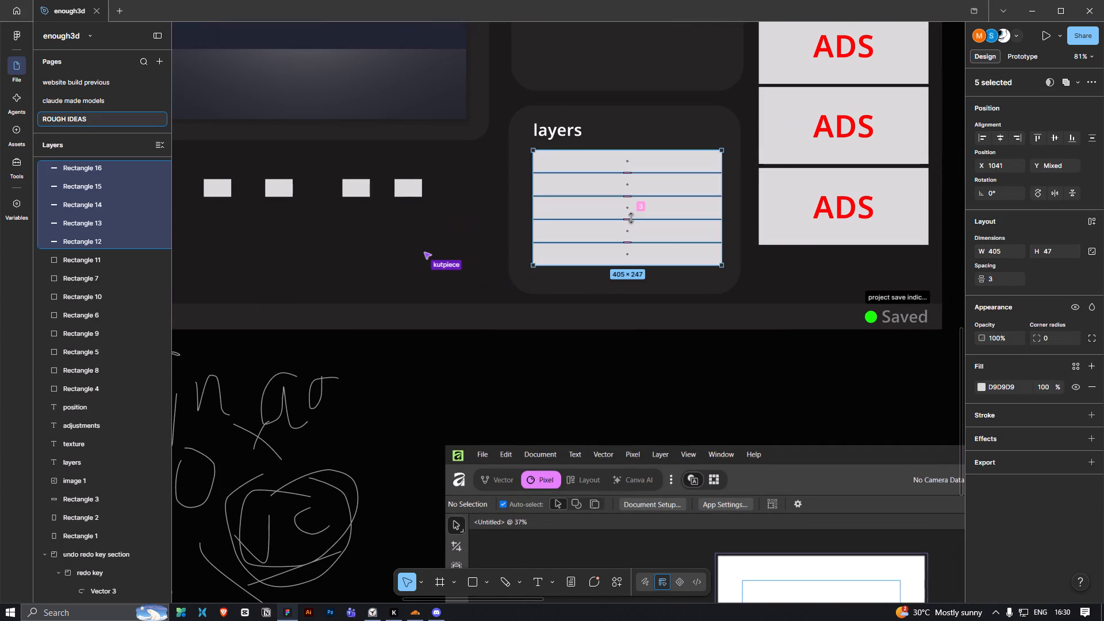
{"action": "left_click", "coordinate": [648, 216]}
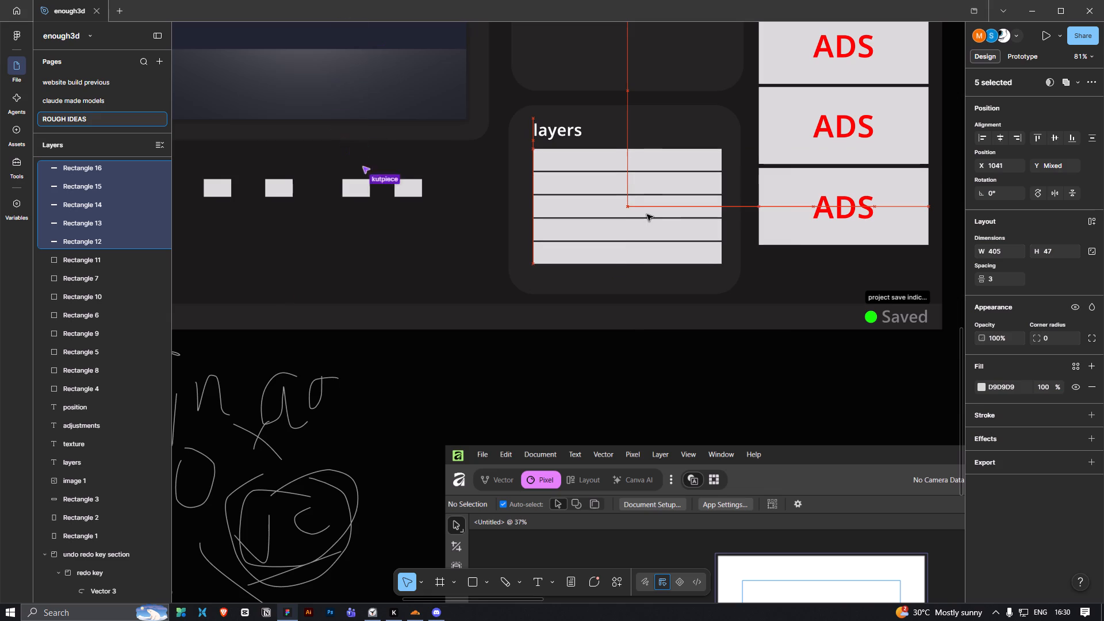
{"action": "left_click", "coordinate": [617, 375]}
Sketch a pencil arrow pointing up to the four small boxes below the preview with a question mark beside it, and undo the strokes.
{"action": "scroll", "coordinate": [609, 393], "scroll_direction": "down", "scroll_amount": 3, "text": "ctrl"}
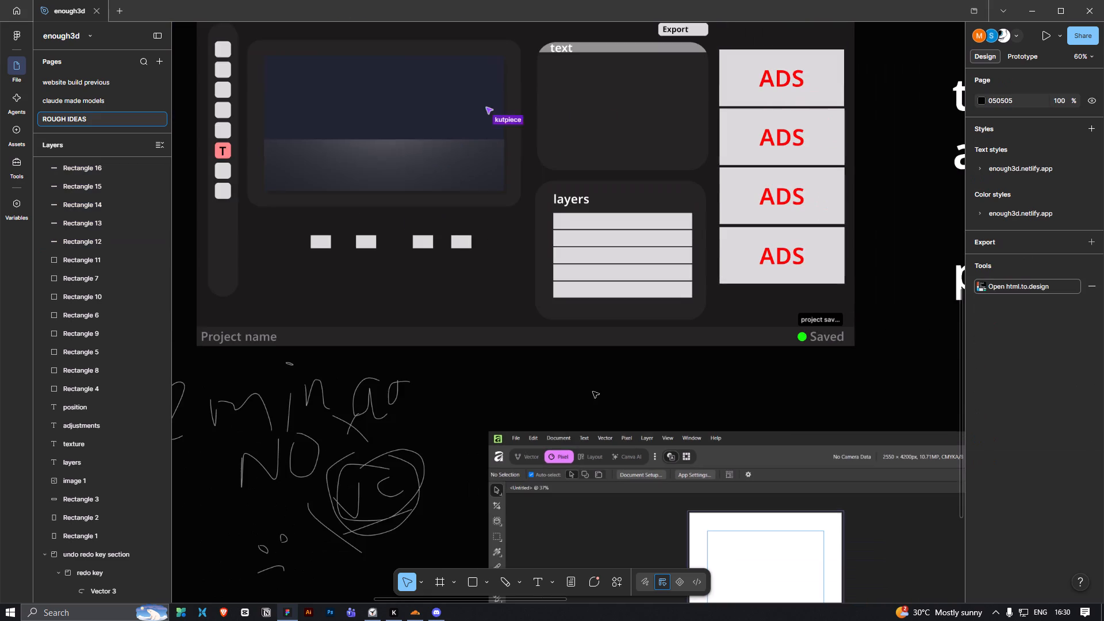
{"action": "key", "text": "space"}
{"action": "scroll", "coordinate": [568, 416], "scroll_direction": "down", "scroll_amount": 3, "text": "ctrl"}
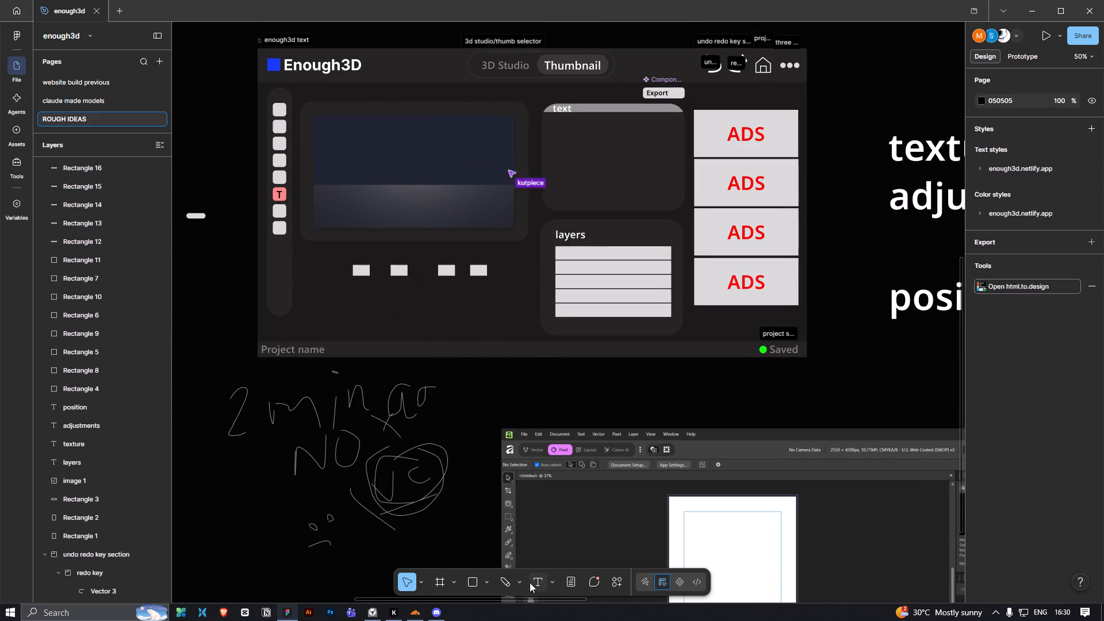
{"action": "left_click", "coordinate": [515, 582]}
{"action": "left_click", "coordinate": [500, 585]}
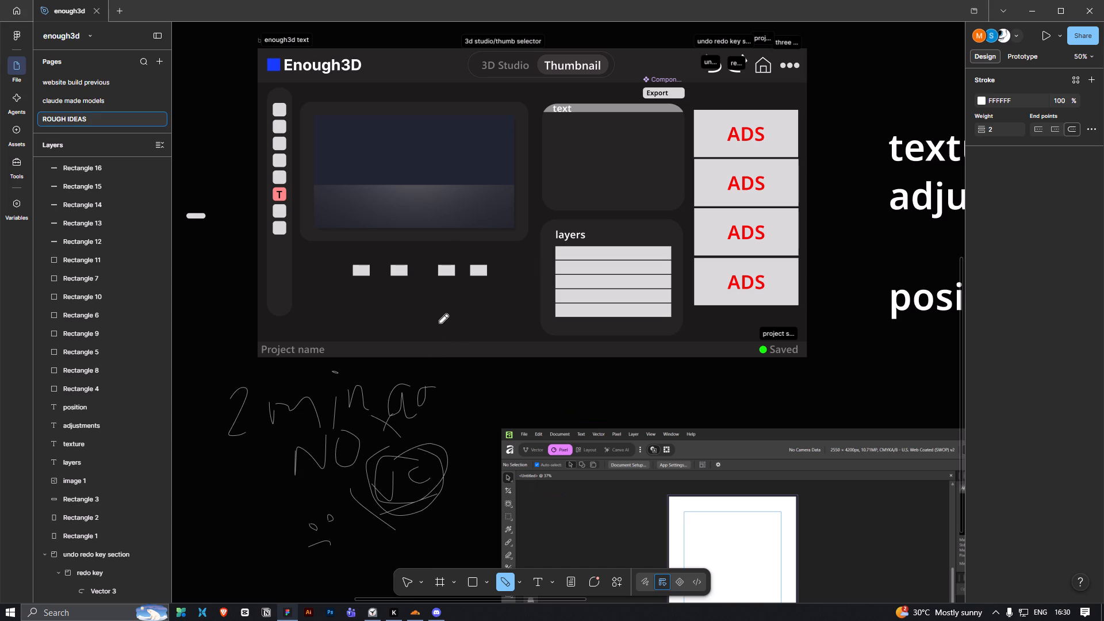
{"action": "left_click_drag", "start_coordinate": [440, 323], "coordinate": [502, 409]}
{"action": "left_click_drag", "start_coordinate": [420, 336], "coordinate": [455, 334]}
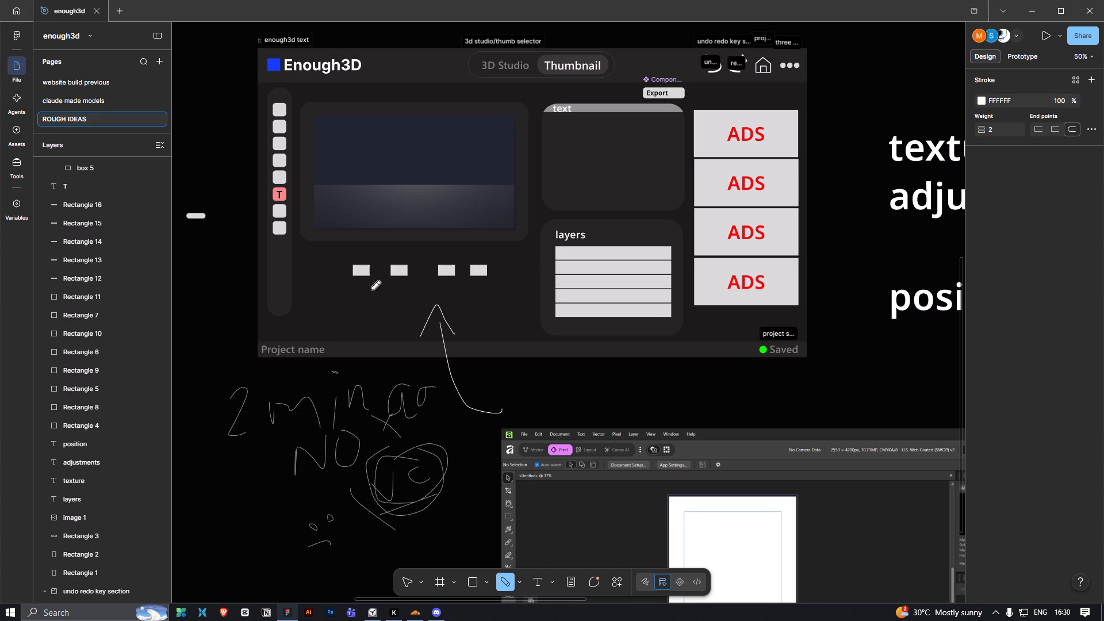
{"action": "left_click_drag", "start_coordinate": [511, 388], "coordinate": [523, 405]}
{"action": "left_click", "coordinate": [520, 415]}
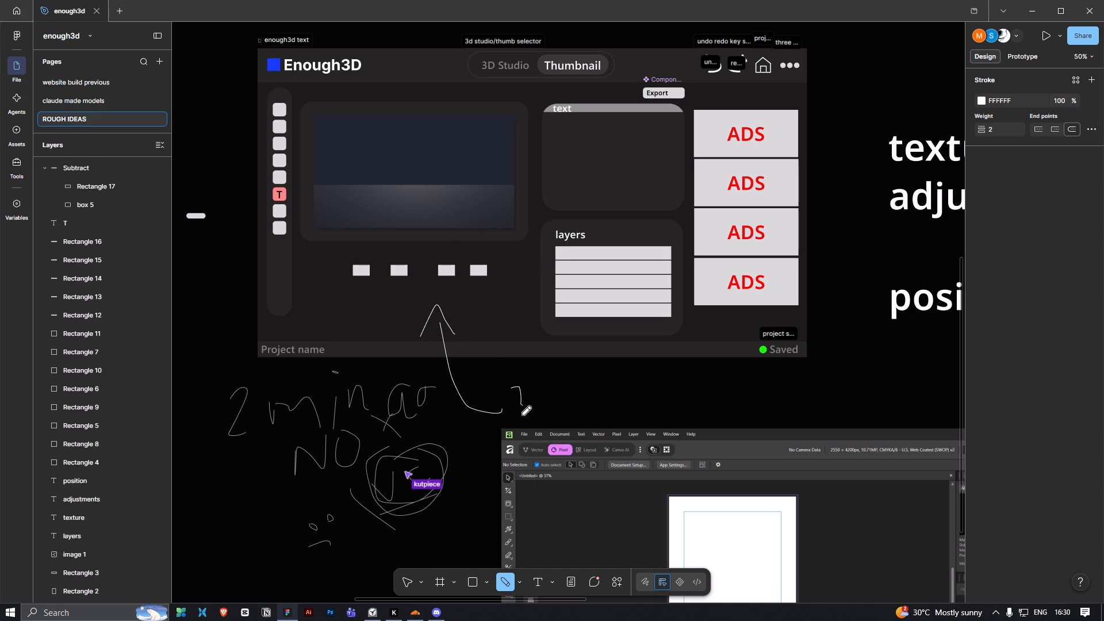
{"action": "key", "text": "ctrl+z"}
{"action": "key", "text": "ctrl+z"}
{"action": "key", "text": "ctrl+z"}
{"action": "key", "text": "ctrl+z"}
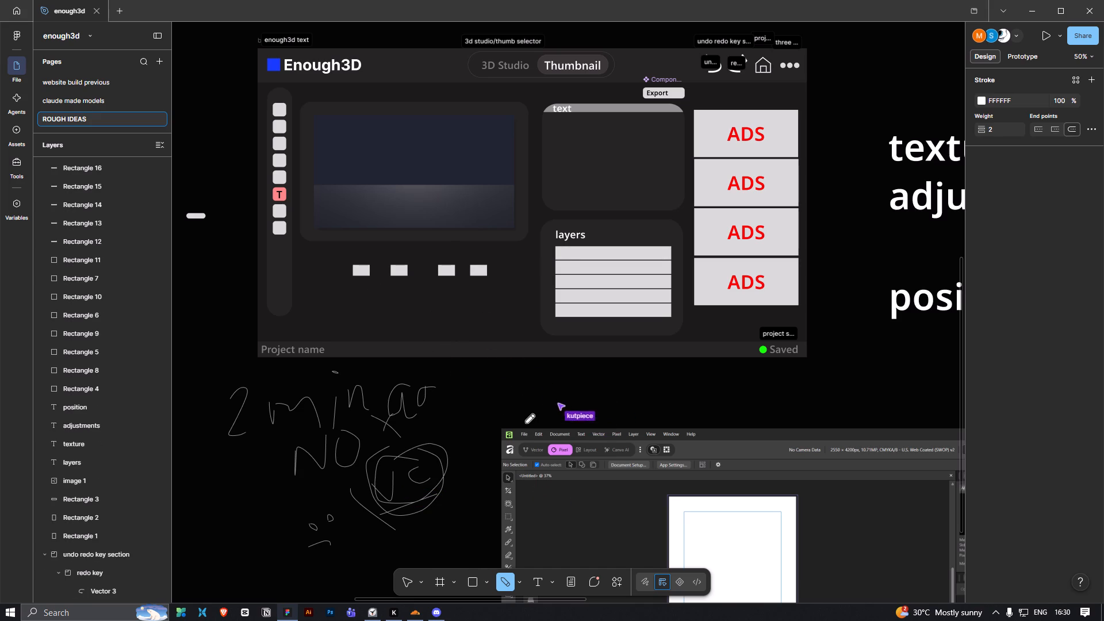
Add a text note reading "Socho" just below the thumbnail editor mockup.
{"action": "key", "text": "t"}
{"action": "left_click", "coordinate": [490, 380]}
{"action": "type", "text": "Socho"}
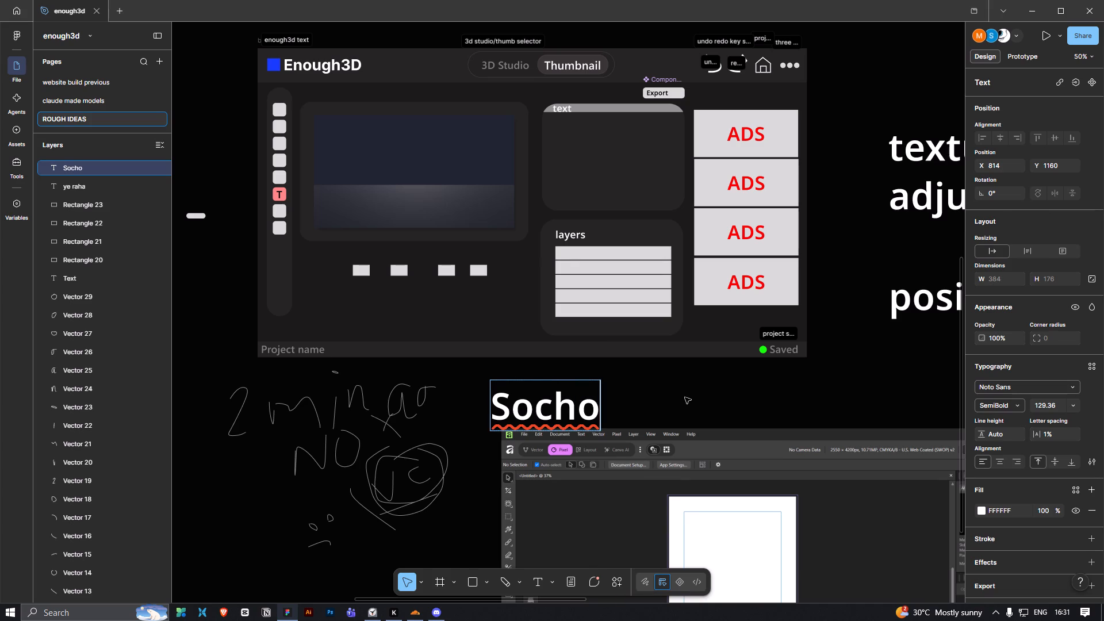
{"action": "left_click", "coordinate": [685, 397]}
Replace the "Socho" note's wording with "pose preset?" and nudge it slightly up and to the left.
{"action": "scroll", "coordinate": [672, 408], "scroll_direction": "down", "scroll_amount": 4, "text": "ctrl"}
{"action": "key", "text": "space"}
{"action": "key", "text": "space"}
{"action": "key", "text": "space"}
{"action": "key", "text": "space"}
{"action": "left_click_drag", "start_coordinate": [734, 492], "coordinate": [643, 415]}
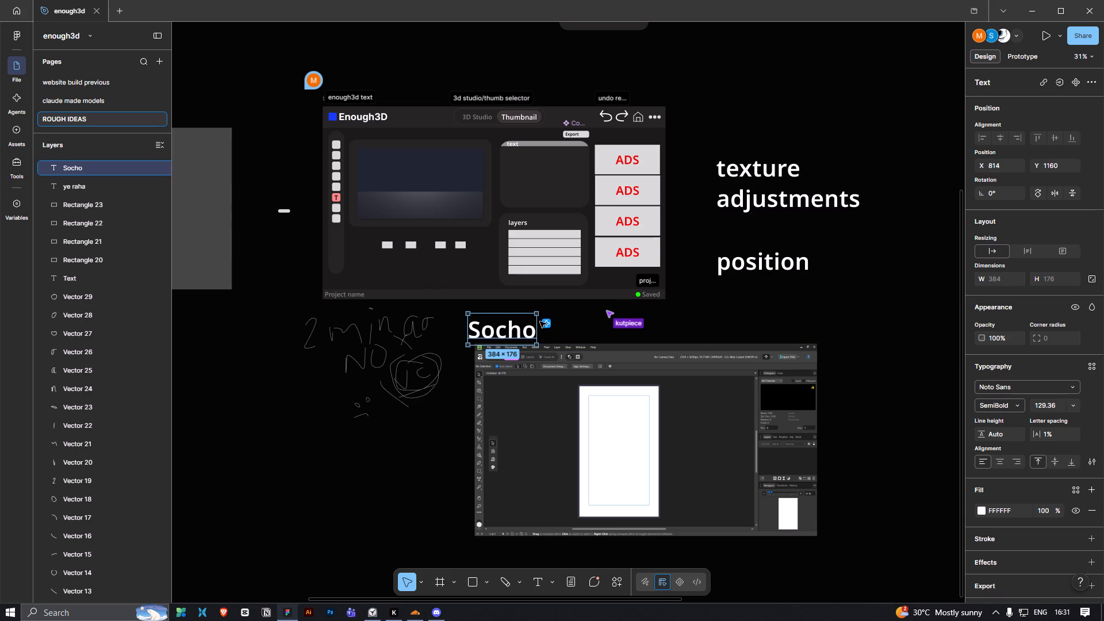
{"action": "double_click", "coordinate": [503, 338]}
{"action": "type", "text": "pose preset?"}
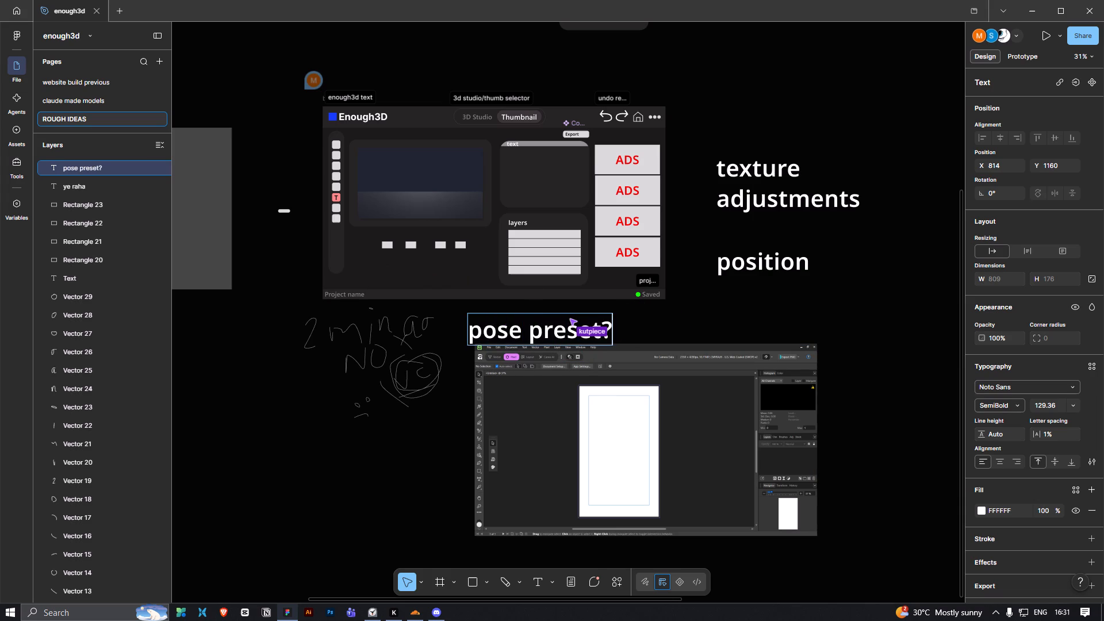
{"action": "left_click", "coordinate": [645, 325]}
{"action": "left_click_drag", "start_coordinate": [525, 321], "coordinate": [512, 317]}
{"action": "left_click", "coordinate": [647, 325]}
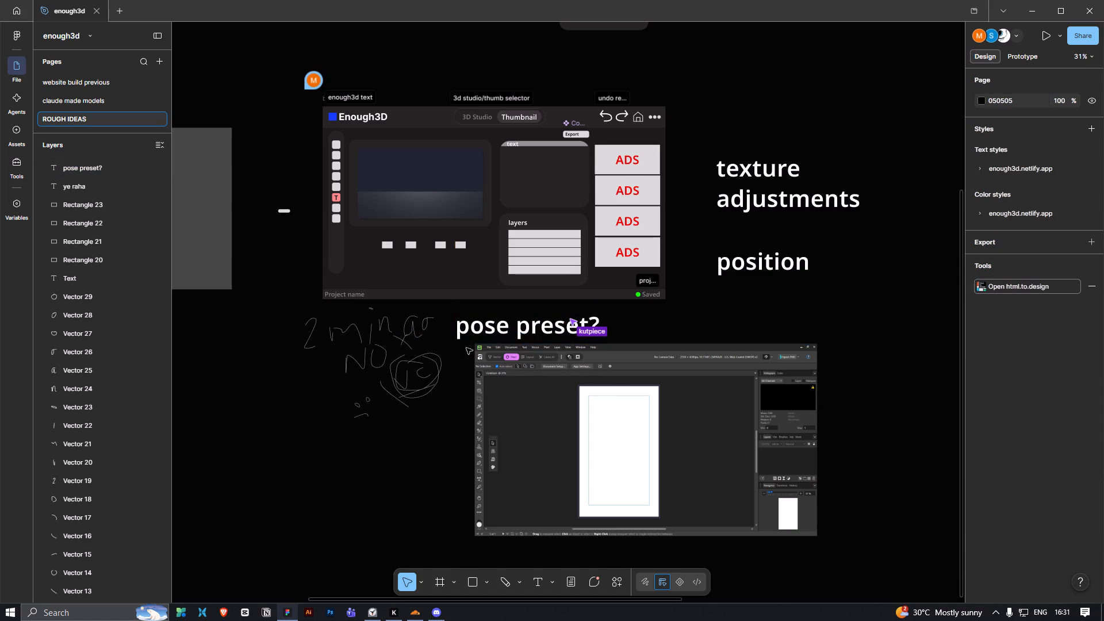
Delete the four small boxes beneath the preview panel.
{"action": "scroll", "coordinate": [466, 348], "scroll_direction": "up", "scroll_amount": 4, "text": "ctrl"}
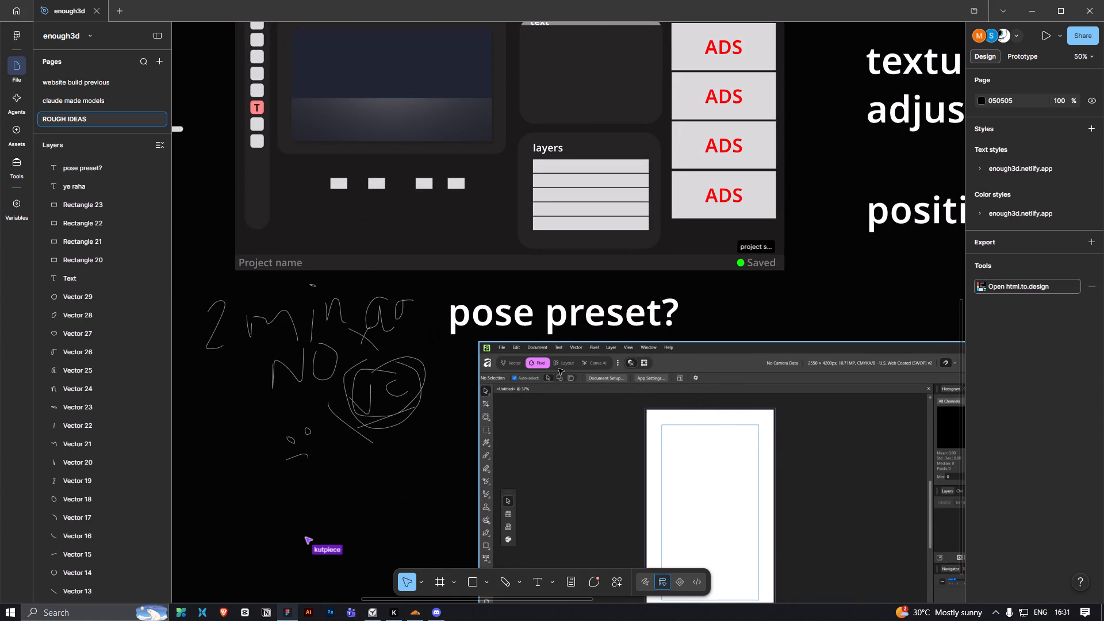
{"action": "key", "text": "space"}
{"action": "key", "text": "space"}
{"action": "key", "text": "space"}
{"action": "key", "text": "space"}
{"action": "key", "text": "space"}
{"action": "left_click_drag", "start_coordinate": [504, 277], "coordinate": [535, 297]}
{"action": "left_click_drag", "start_coordinate": [344, 228], "coordinate": [479, 221], "text": "ctrl"}
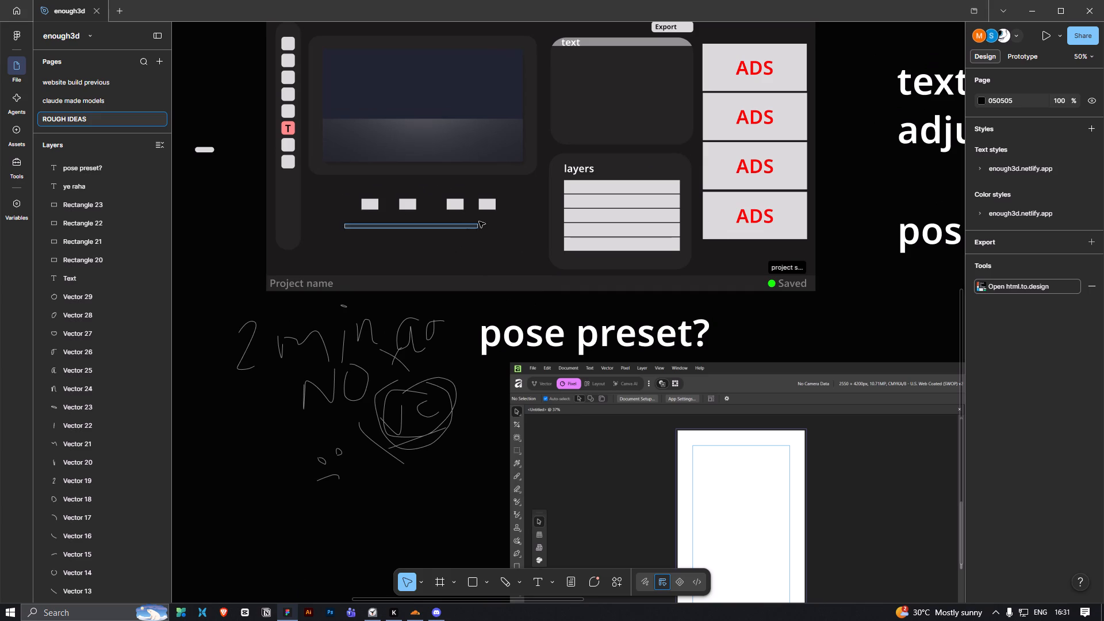
{"action": "left_click_drag", "start_coordinate": [479, 221], "coordinate": [504, 193], "text": "ctrl"}
{"action": "key", "text": "BackSpace"}
Draw a rectangle beneath the preview panel, nearly as wide as the panel and ending just above the bottom bar.
{"action": "left_click", "coordinate": [472, 587]}
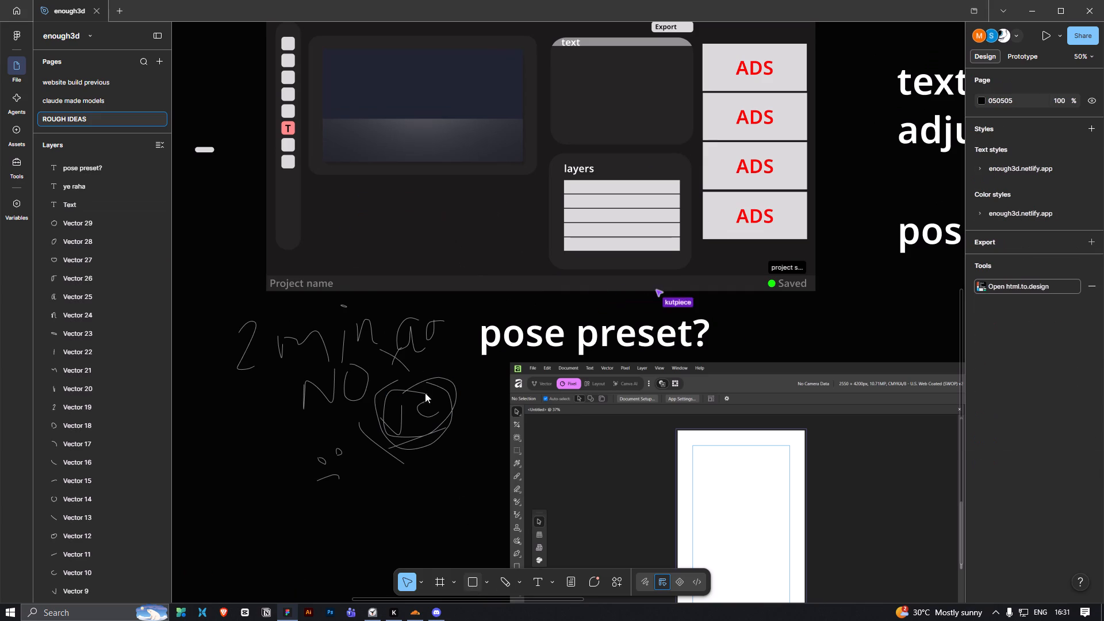
{"action": "left_click_drag", "start_coordinate": [312, 181], "coordinate": [528, 257]}
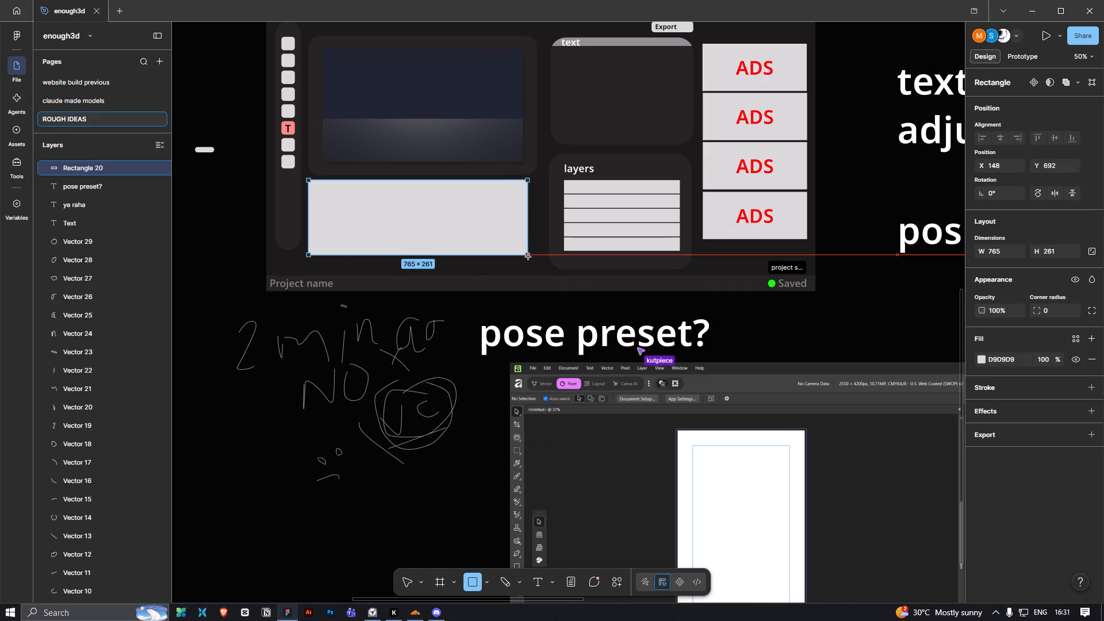
{"action": "left_click_drag", "start_coordinate": [528, 257], "coordinate": [533, 264]}
{"action": "left_click", "coordinate": [522, 270]}
Change the new rectangle's fill to dark grey 606060.
{"action": "double_click", "coordinate": [480, 233]}
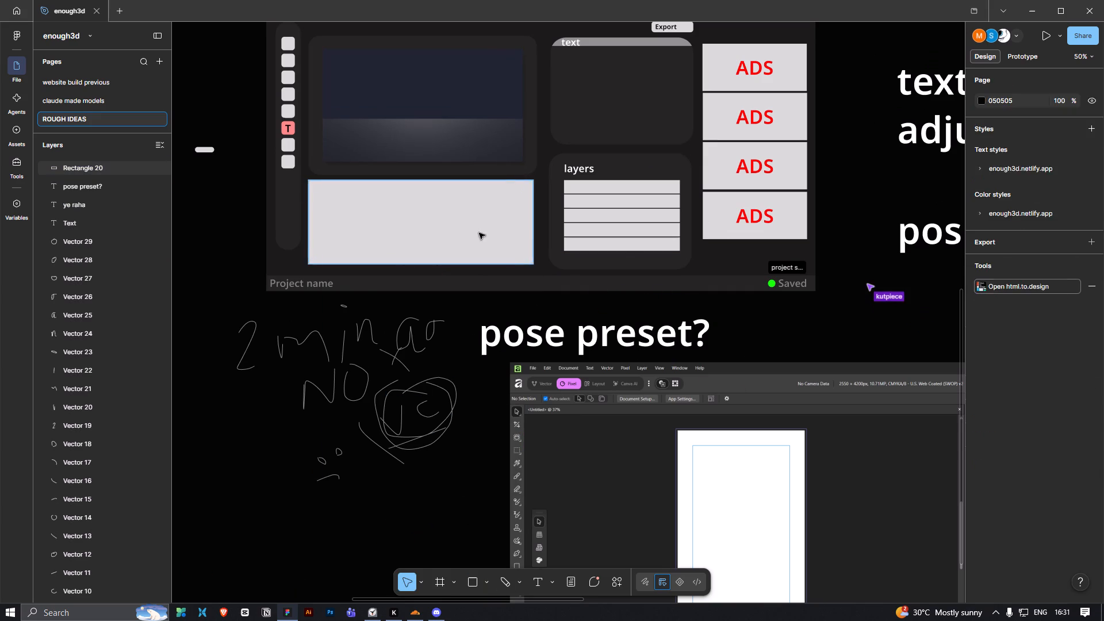
{"action": "left_click", "coordinate": [980, 243]}
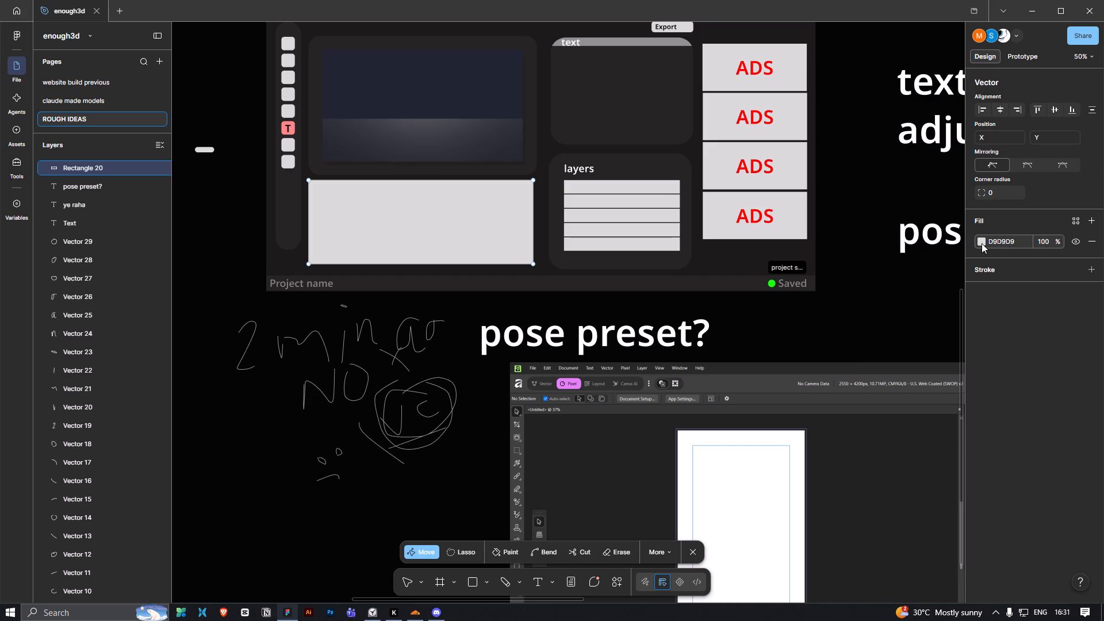
{"action": "left_click_drag", "start_coordinate": [853, 316], "coordinate": [811, 381]}
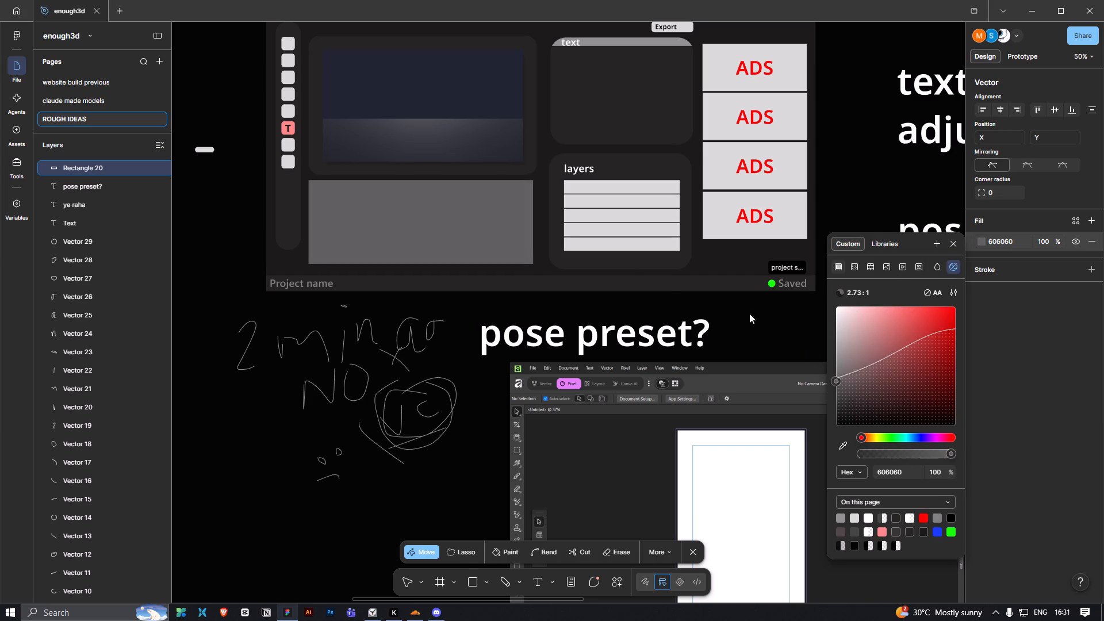
{"action": "key", "text": "Escape"}
{"action": "key", "text": "Escape"}
Round the corners of the grey rectangle below the preview with a radius of 20.
{"action": "double_click", "coordinate": [458, 229]}
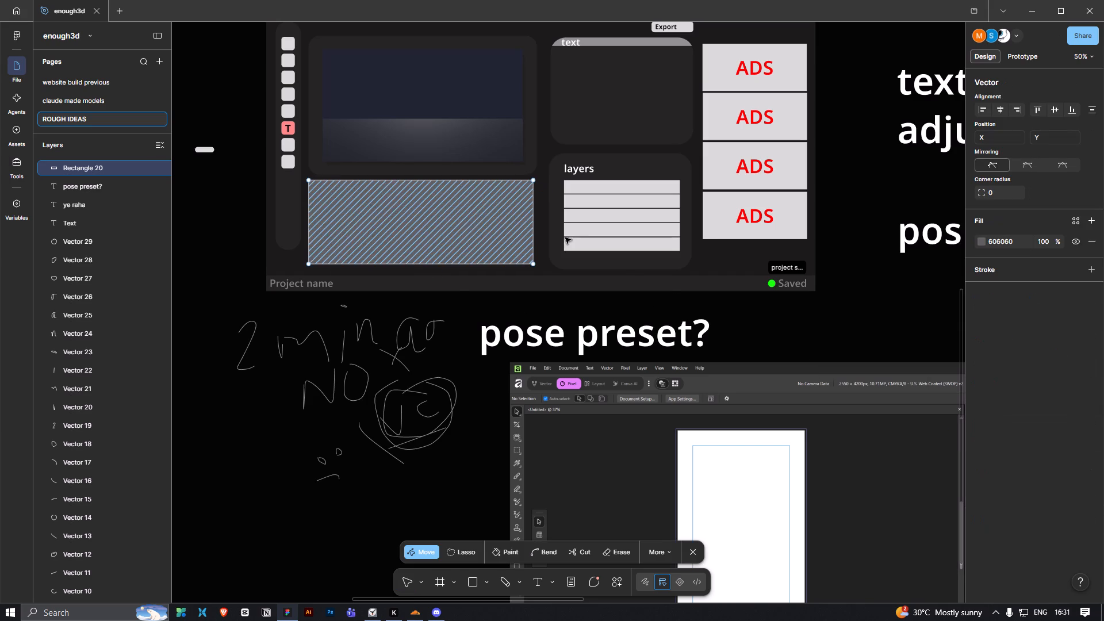
{"action": "left_click", "coordinate": [999, 194]}
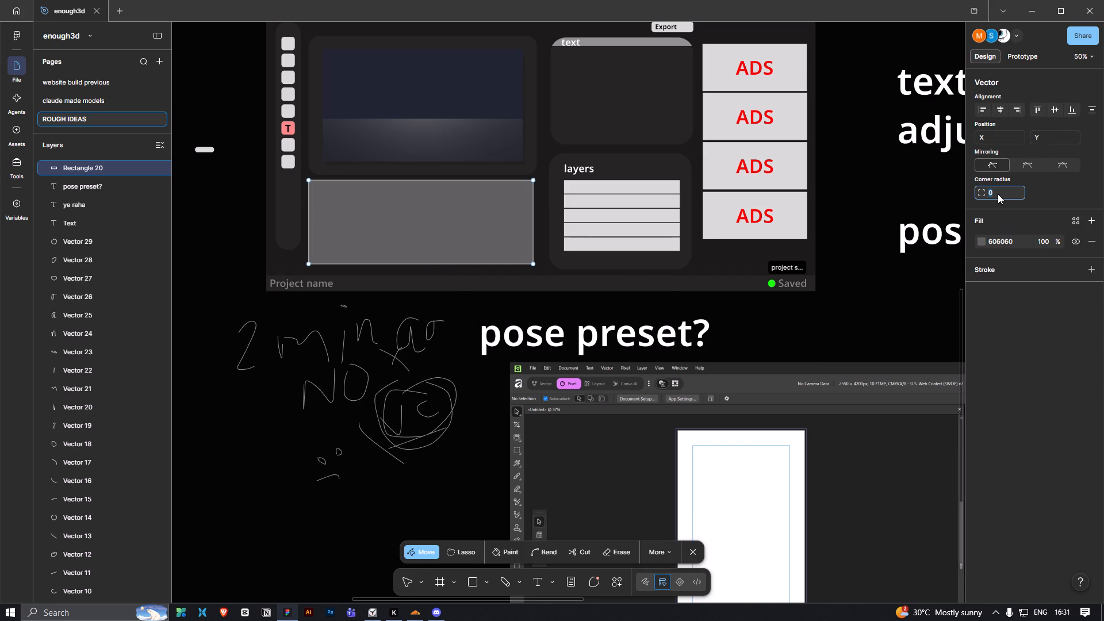
{"action": "type", "text": "20"}
{"action": "key", "text": "Return"}
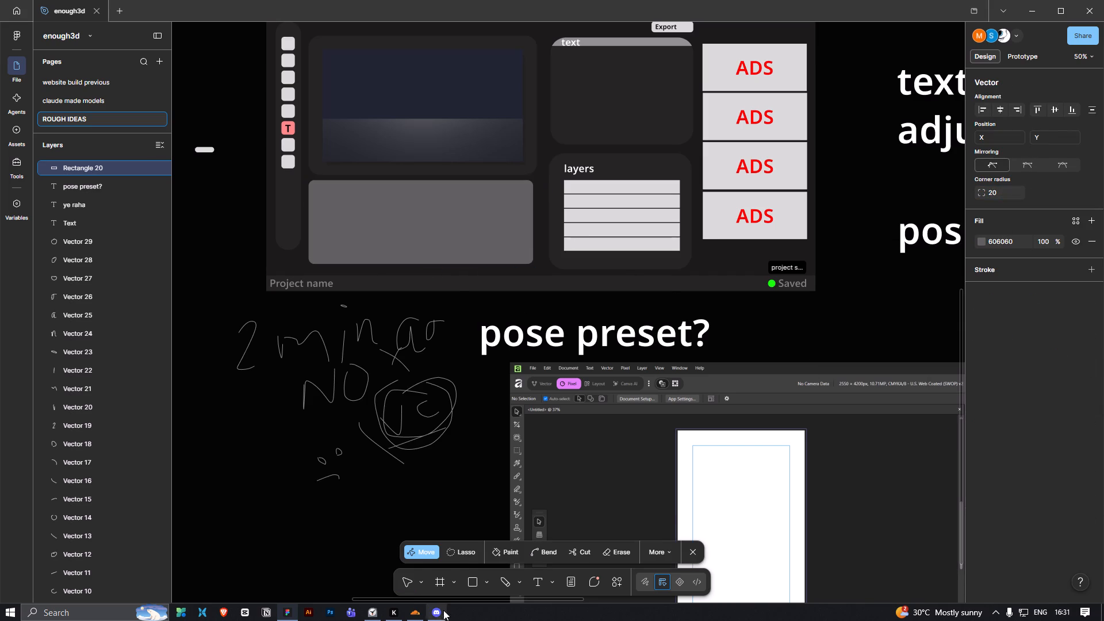
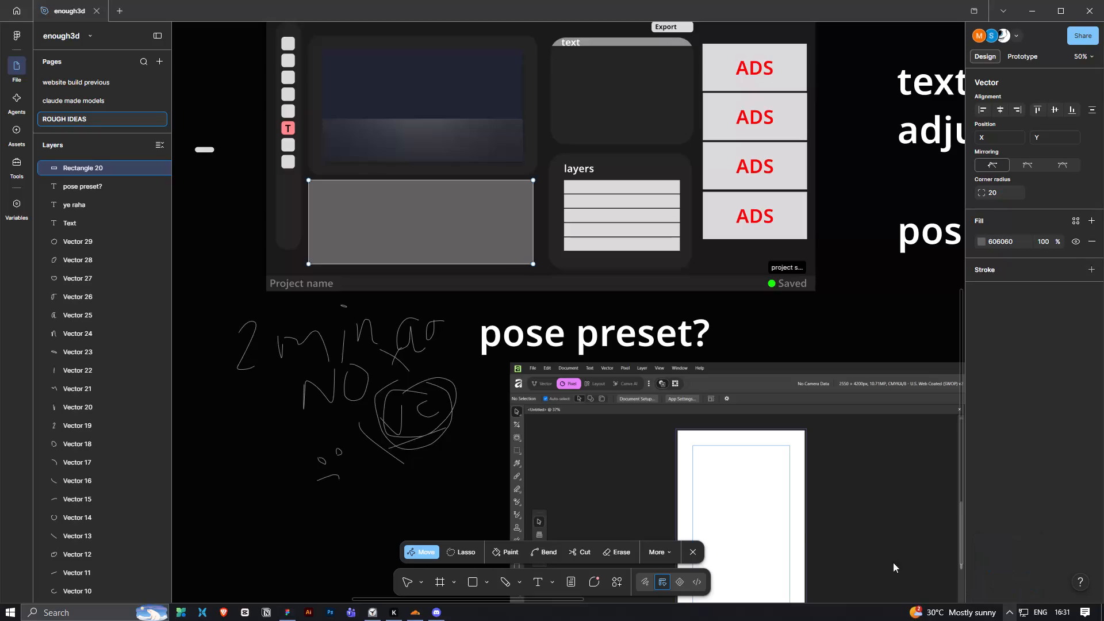
Move the grey rectangle slightly to sit close beneath the preview panel, at about X 154, Y 687.
{"action": "left_click", "coordinate": [496, 319]}
{"action": "scroll", "coordinate": [464, 306], "scroll_direction": "up", "scroll_amount": 1, "text": "ctrl"}
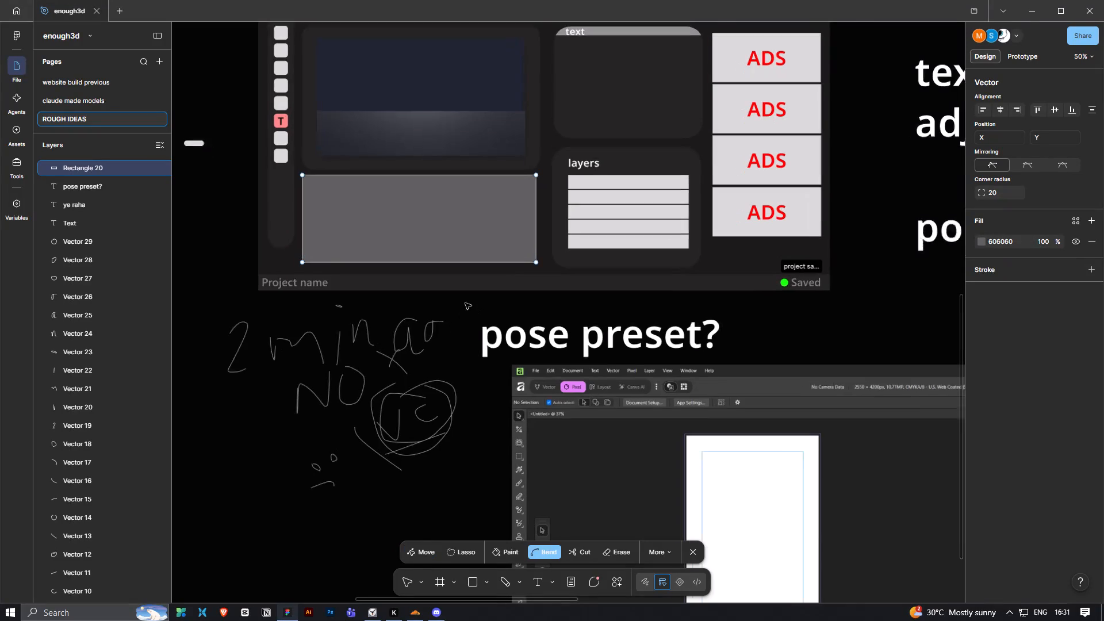
{"action": "scroll", "coordinate": [465, 303], "scroll_direction": "up", "scroll_amount": 1, "text": "ctrl"}
{"action": "left_click", "coordinate": [490, 339]}
{"action": "left_click", "coordinate": [481, 313]}
{"action": "left_click", "coordinate": [488, 294]}
{"action": "key", "text": "Escape"}
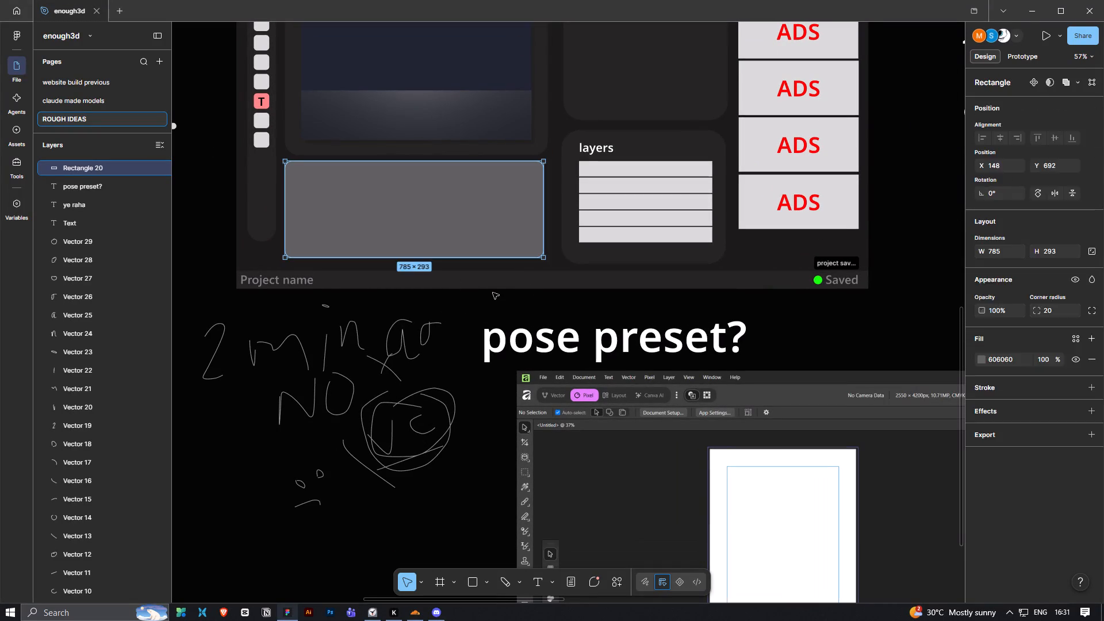
{"action": "left_click", "coordinate": [493, 293]}
{"action": "key", "text": "space"}
{"action": "left_click_drag", "start_coordinate": [455, 305], "coordinate": [469, 386]}
{"action": "left_click", "coordinate": [424, 272]}
{"action": "left_click", "coordinate": [441, 288]}
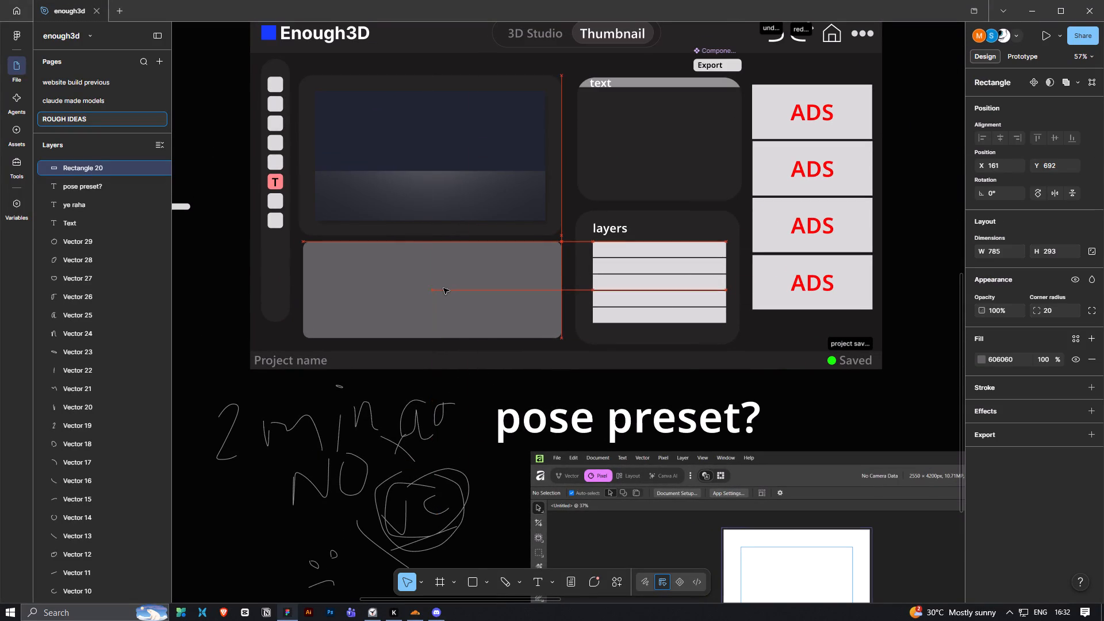
{"action": "left_click", "coordinate": [488, 387]}
Add a white "Pose Presets" text label in size 13 inside the grey rectangle, near its top-left corner.
{"action": "key", "text": "space"}
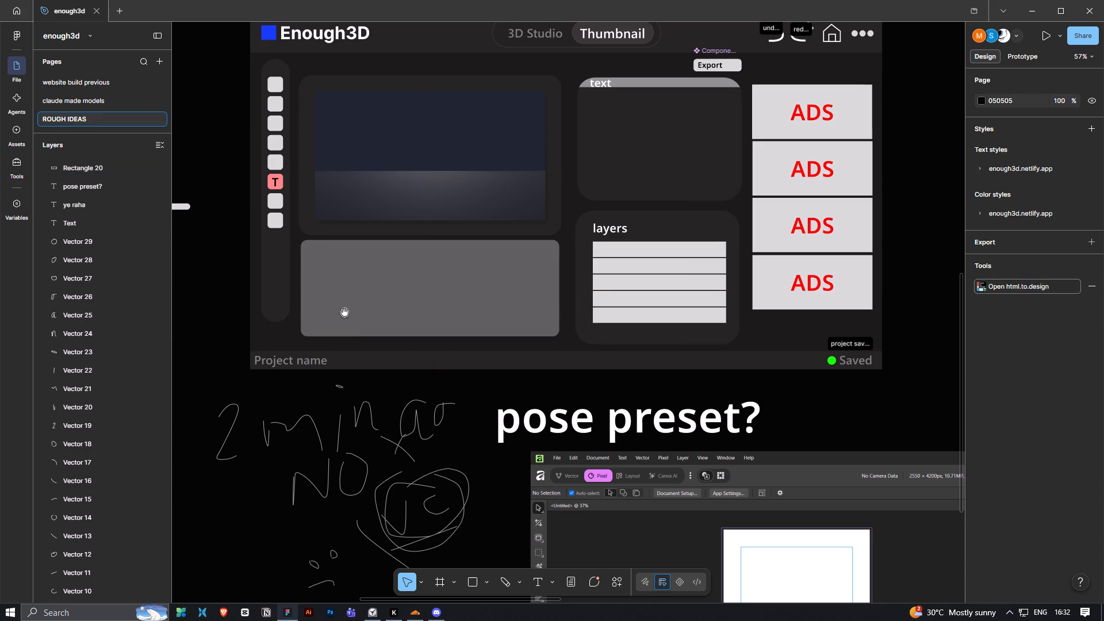
{"action": "left_click_drag", "start_coordinate": [344, 312], "coordinate": [397, 402]}
{"action": "scroll", "coordinate": [394, 393], "scroll_direction": "up", "scroll_amount": 9, "text": "ctrl"}
{"action": "key", "text": "space"}
{"action": "left_click_drag", "start_coordinate": [355, 311], "coordinate": [386, 430]}
{"action": "scroll", "coordinate": [398, 459], "scroll_direction": "up", "scroll_amount": 5, "text": "ctrl"}
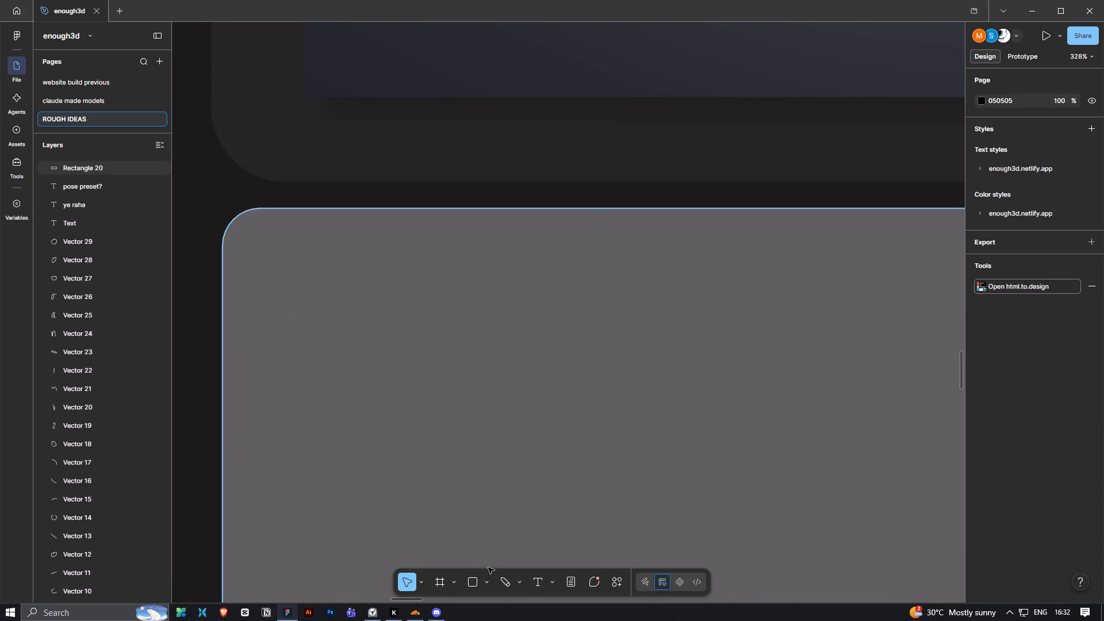
{"action": "left_click", "coordinate": [534, 584]}
{"action": "left_click", "coordinate": [295, 227]}
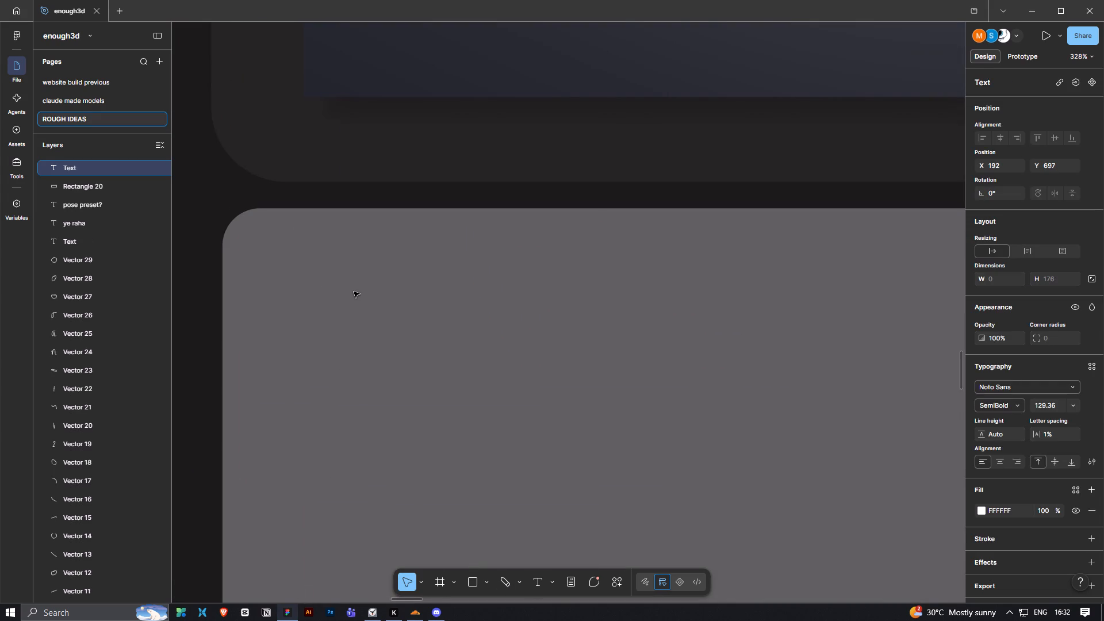
{"action": "key", "text": "ctrl+a"}
{"action": "left_click", "coordinate": [1074, 409]}
{"action": "left_click", "coordinate": [1054, 393]}
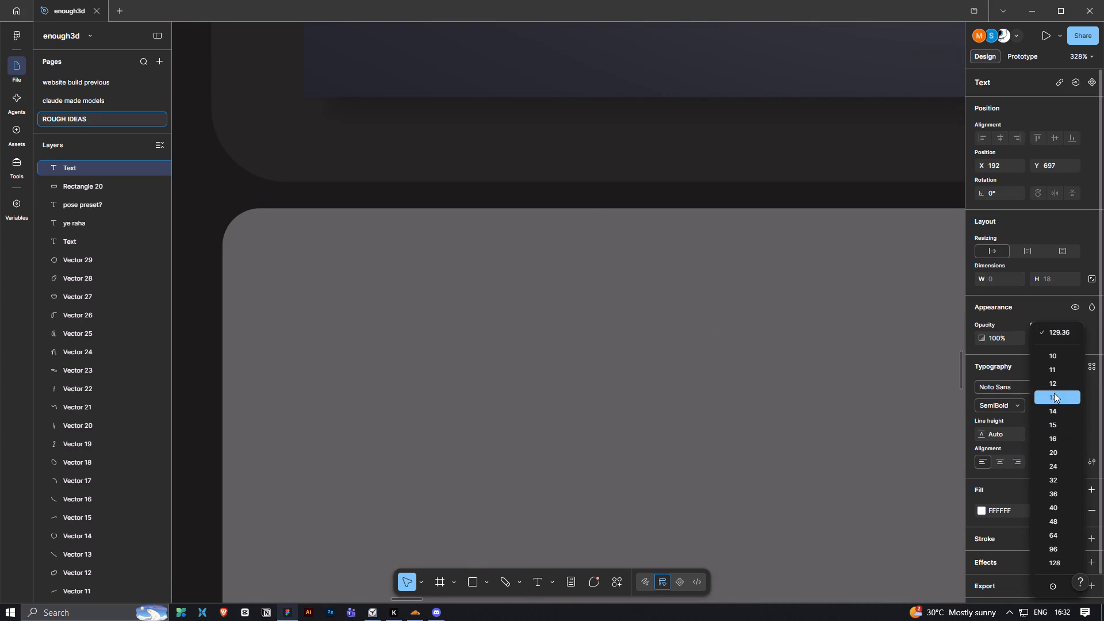
{"action": "key", "text": "t"}
{"action": "left_click", "coordinate": [304, 227]}
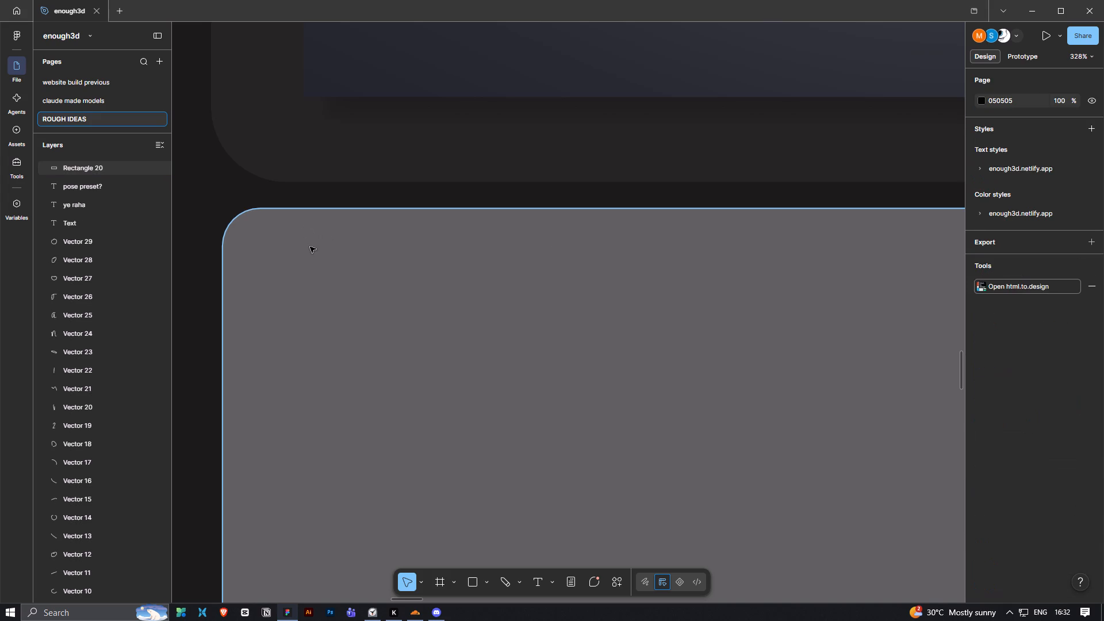
{"action": "left_click", "coordinate": [304, 240]}
{"action": "key", "text": "t"}
{"action": "left_click", "coordinate": [301, 236]}
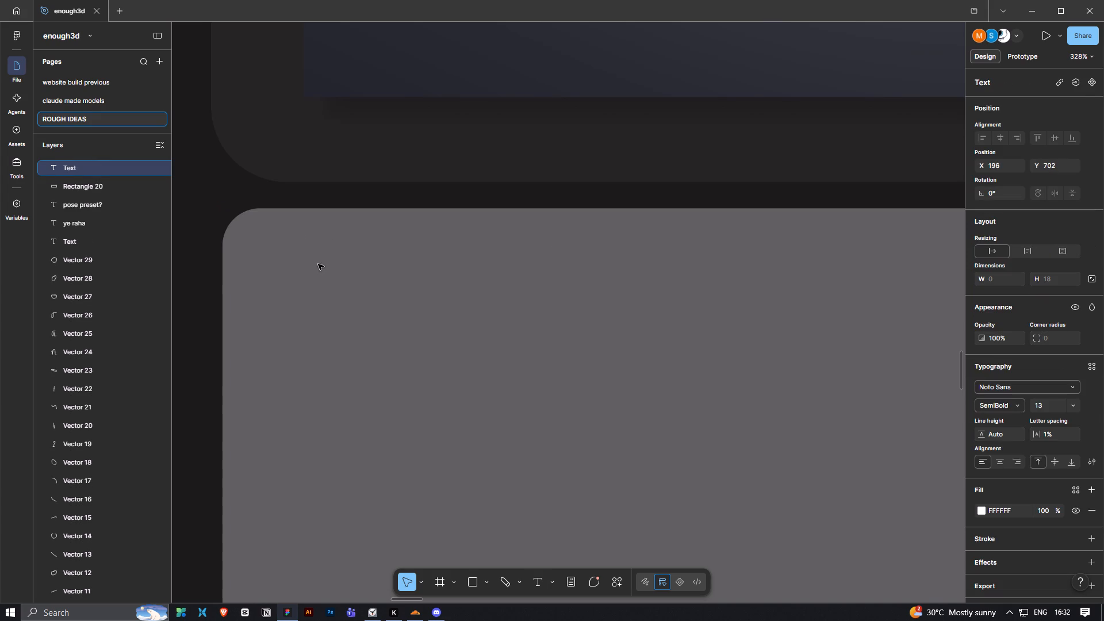
{"action": "type", "text": "Pose"}
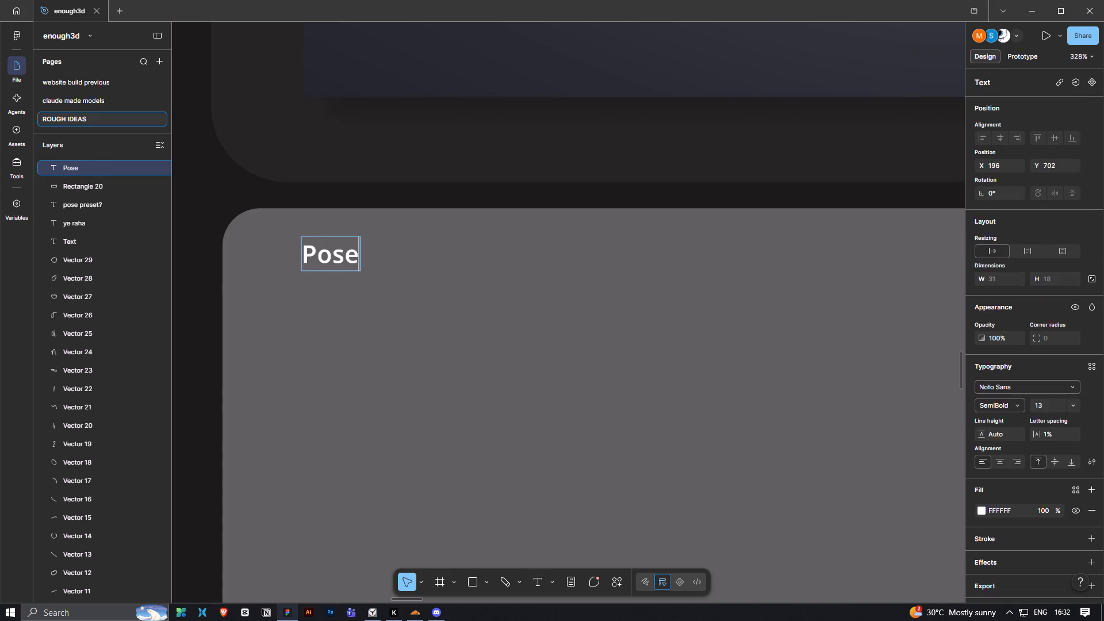
{"action": "key", "text": "space"}
{"action": "type", "text": "of <od"}
{"action": "key", "text": "BackSpace"}
{"action": "key", "text": "BackSpace"}
{"action": "key", "text": "BackSpace"}
{"action": "key", "text": "BackSpace"}
{"action": "key", "text": "BackSpace"}
{"action": "key", "text": "BackSpace"}
{"action": "type", "text": "Presets"}
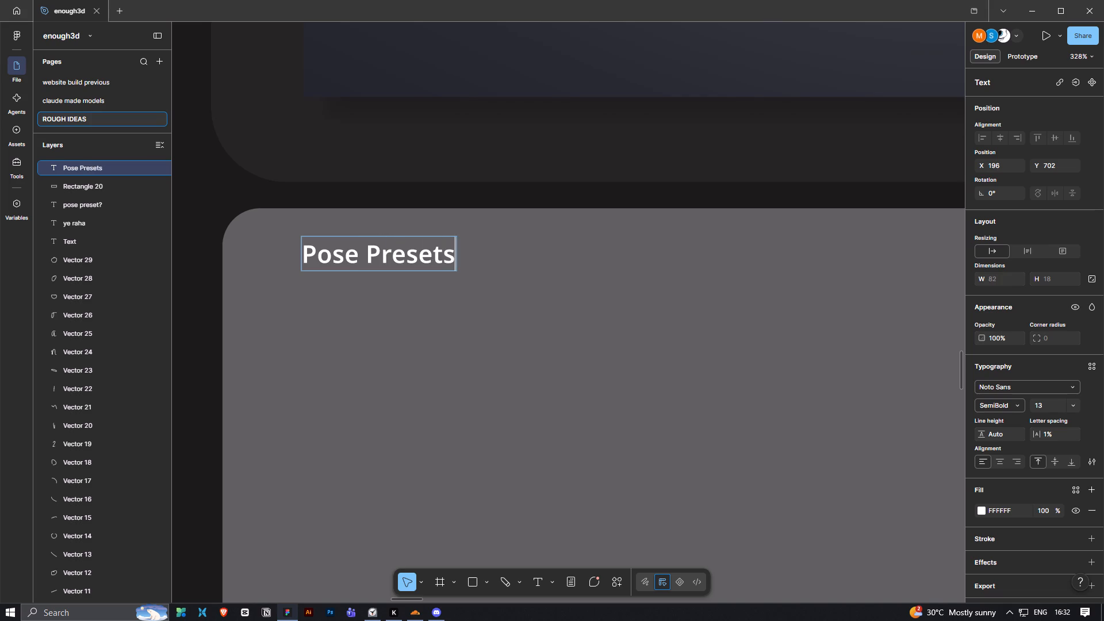
Move the Pose Presets label closer to the grey rectangle's top-left corner, at about X 176, Y 697.
{"action": "left_click", "coordinate": [270, 249]}
{"action": "left_click", "coordinate": [315, 327]}
{"action": "left_click", "coordinate": [374, 246]}
{"action": "left_click_drag", "start_coordinate": [374, 262], "coordinate": [336, 251]}
{"action": "left_click", "coordinate": [377, 319]}
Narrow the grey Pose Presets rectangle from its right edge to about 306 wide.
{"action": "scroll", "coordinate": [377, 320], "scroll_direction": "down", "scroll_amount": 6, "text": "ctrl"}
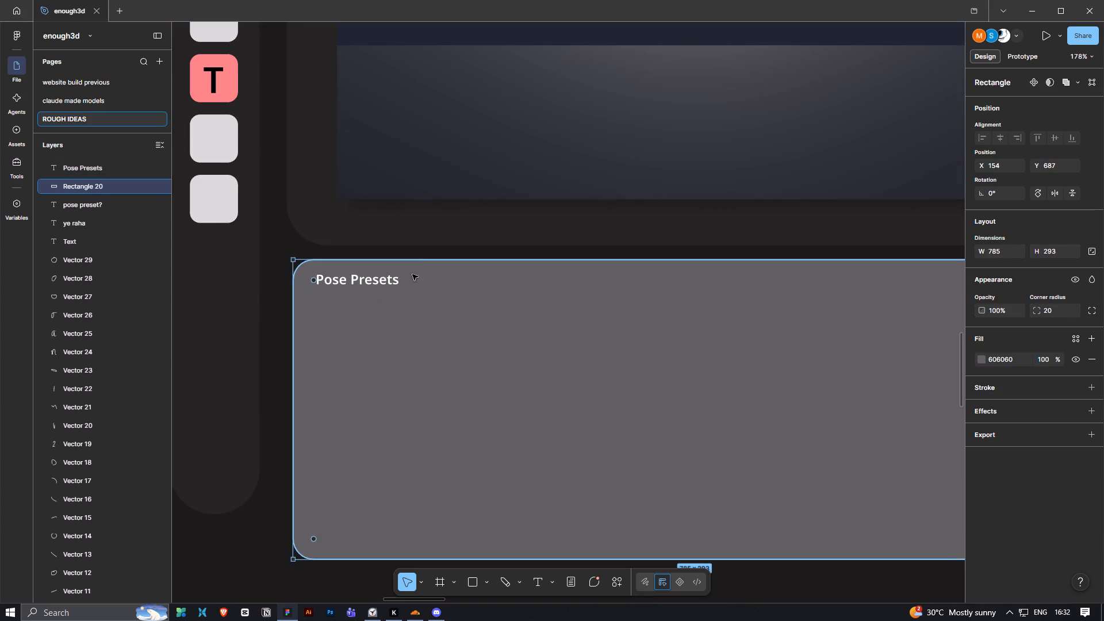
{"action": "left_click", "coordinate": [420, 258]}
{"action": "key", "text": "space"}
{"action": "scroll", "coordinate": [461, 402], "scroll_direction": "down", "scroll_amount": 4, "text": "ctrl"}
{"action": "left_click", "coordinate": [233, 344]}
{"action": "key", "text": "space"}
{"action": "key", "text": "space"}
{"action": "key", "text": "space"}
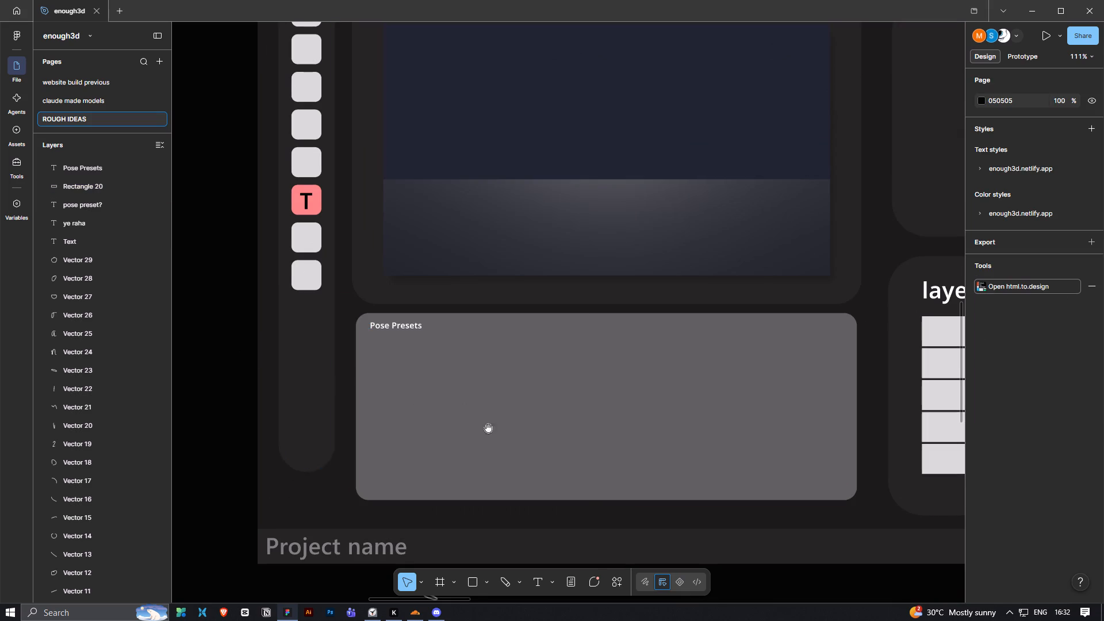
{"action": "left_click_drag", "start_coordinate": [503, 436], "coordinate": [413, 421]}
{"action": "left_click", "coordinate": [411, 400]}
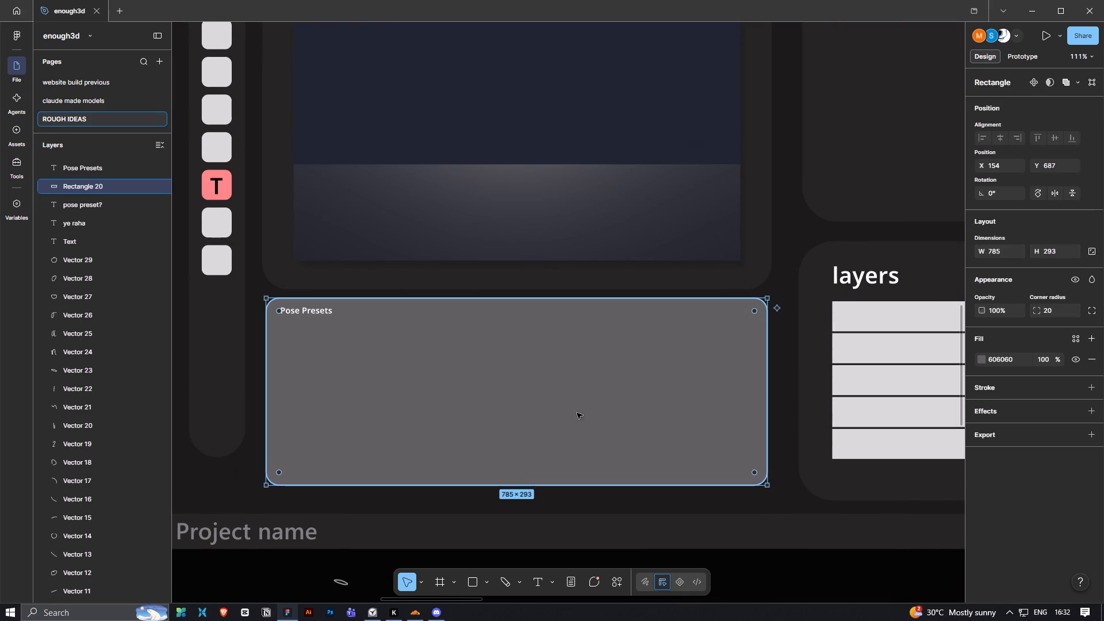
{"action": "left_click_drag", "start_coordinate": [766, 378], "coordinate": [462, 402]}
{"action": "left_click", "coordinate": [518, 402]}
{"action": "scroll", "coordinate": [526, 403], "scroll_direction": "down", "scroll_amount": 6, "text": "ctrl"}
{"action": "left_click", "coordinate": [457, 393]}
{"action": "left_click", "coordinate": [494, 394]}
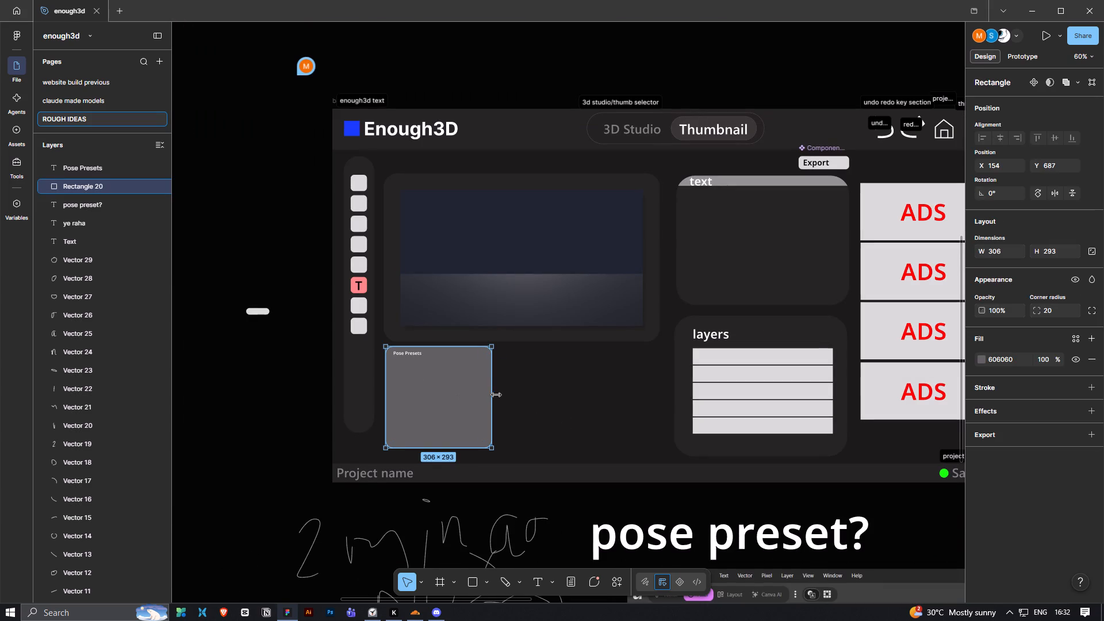
Set the Pose Presets label's font size to 20.
{"action": "left_click", "coordinate": [404, 354]}
{"action": "key", "text": "ctrl+a"}
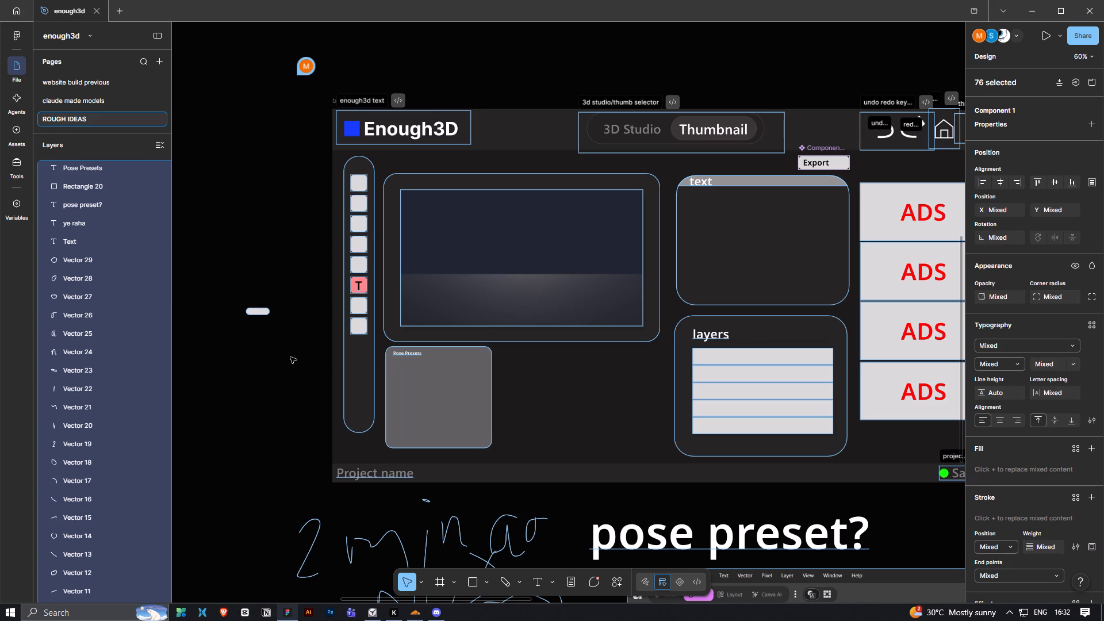
{"action": "left_click", "coordinate": [288, 357]}
{"action": "double_click", "coordinate": [407, 357]}
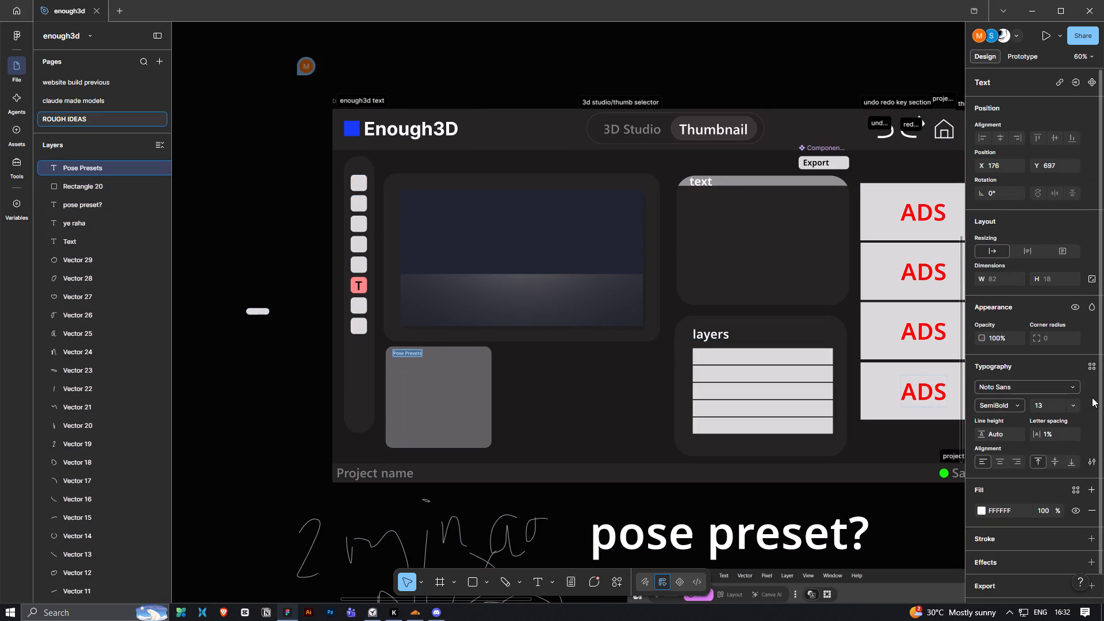
{"action": "left_click", "coordinate": [1082, 407]}
{"action": "left_click", "coordinate": [1078, 409]}
{"action": "left_click", "coordinate": [1062, 449]}
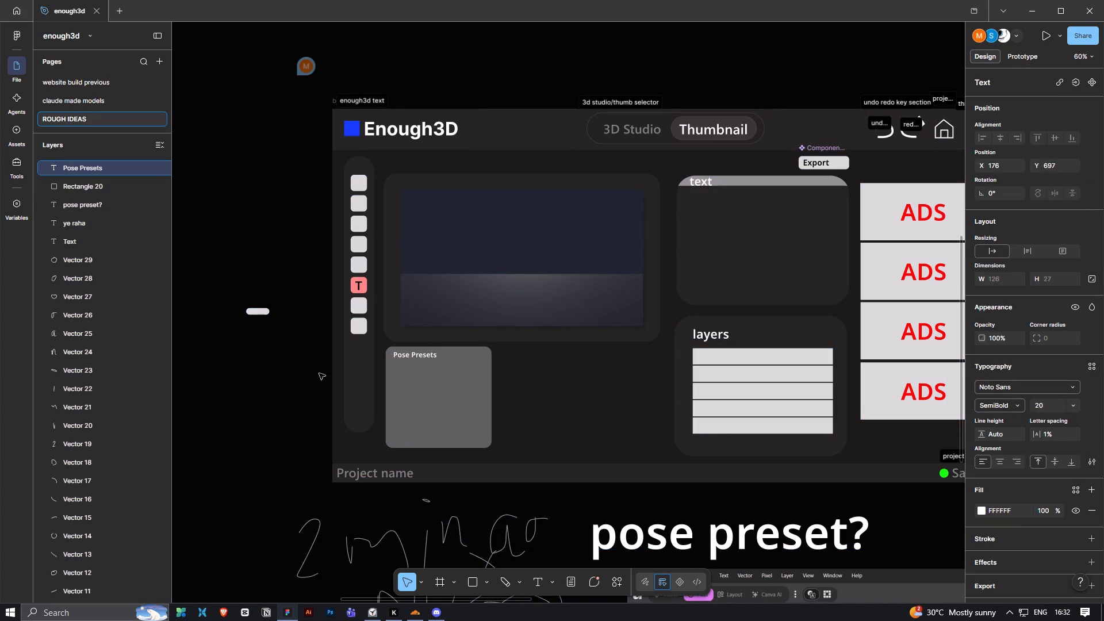
{"action": "double_click", "coordinate": [288, 344]}
Widen the grey Pose Presets rectangle to about 792 so its right edge aligns with the preview panel.
{"action": "left_click", "coordinate": [487, 369]}
{"action": "left_click_drag", "start_coordinate": [494, 375], "coordinate": [640, 388]}
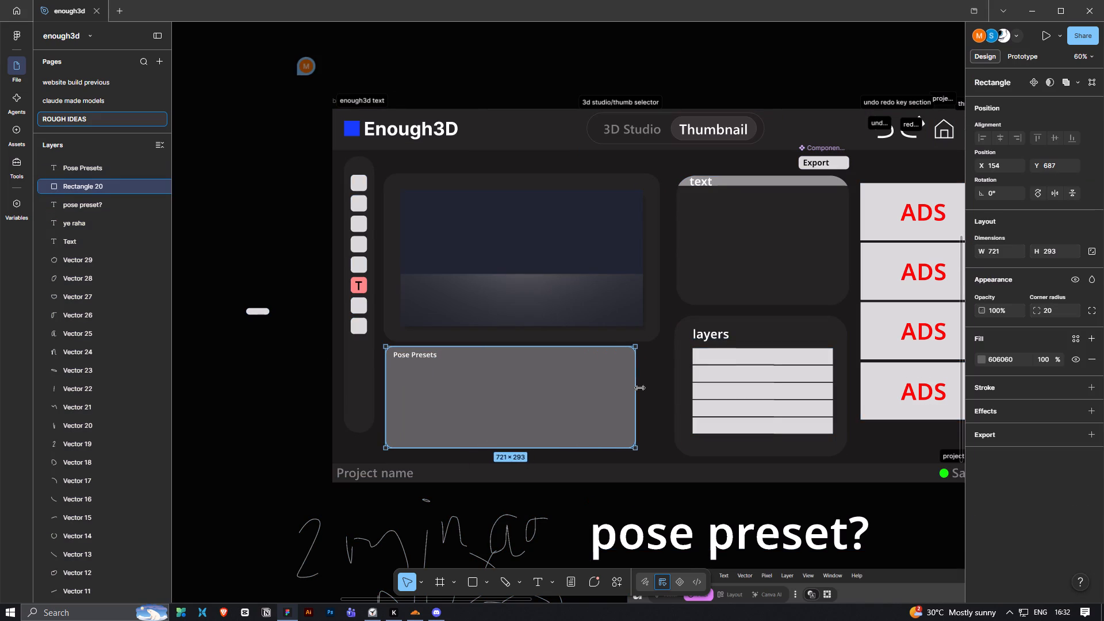
{"action": "left_click_drag", "start_coordinate": [640, 388], "coordinate": [658, 387]}
{"action": "left_click", "coordinate": [287, 338]}
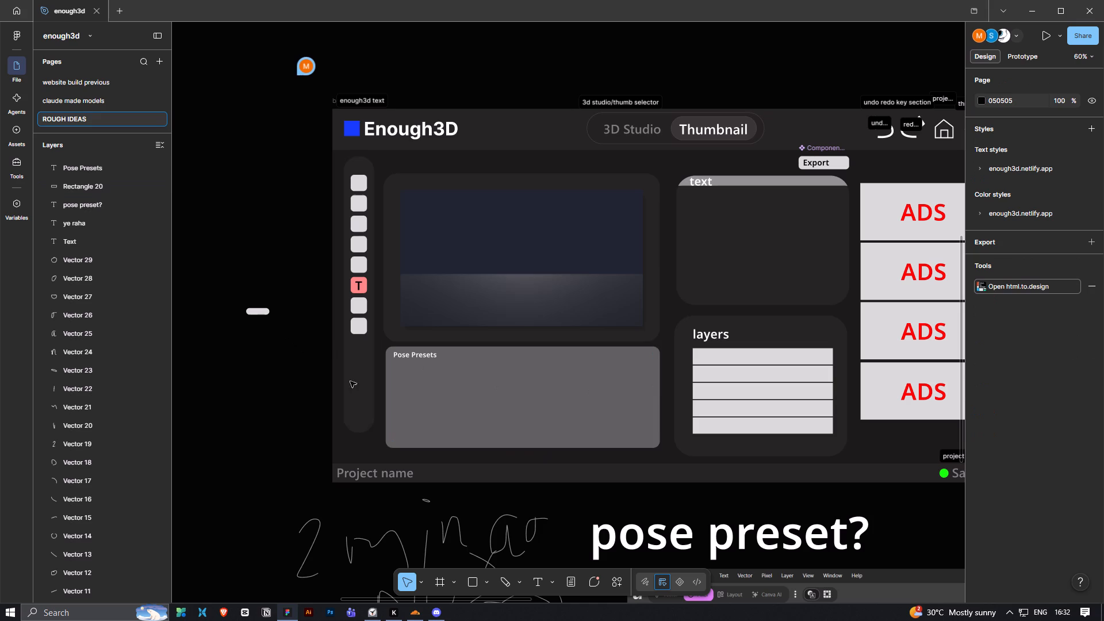
Draw a rectangle about 597 × 246 inside the Pose Presets panel, to the right of its label.
{"action": "scroll", "coordinate": [439, 404], "scroll_direction": "up", "scroll_amount": 6, "text": "ctrl"}
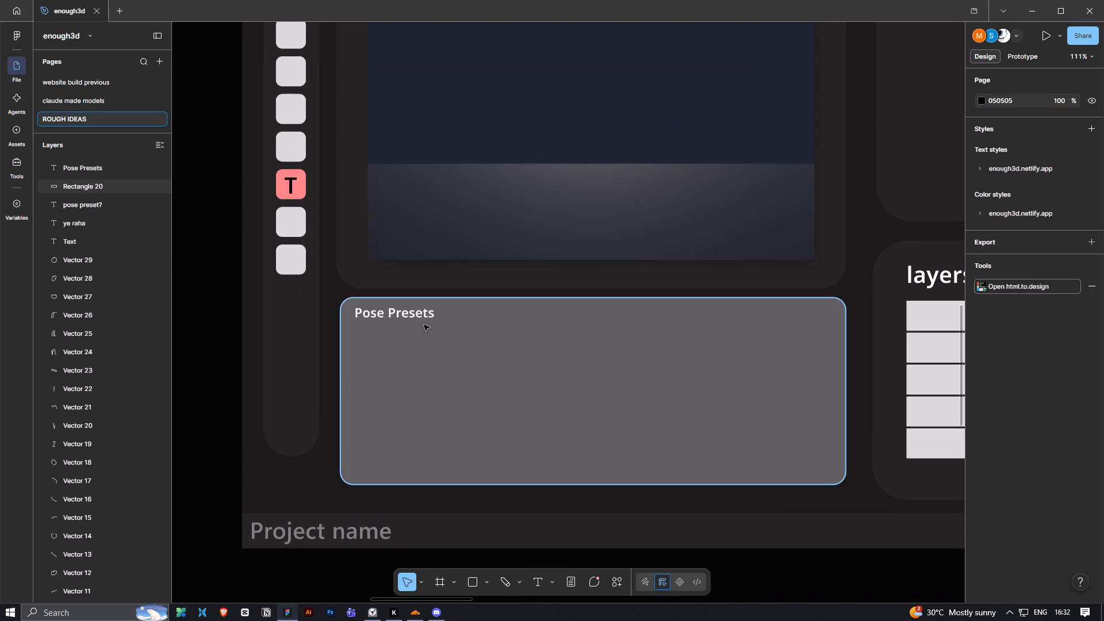
{"action": "left_click", "coordinate": [420, 319]}
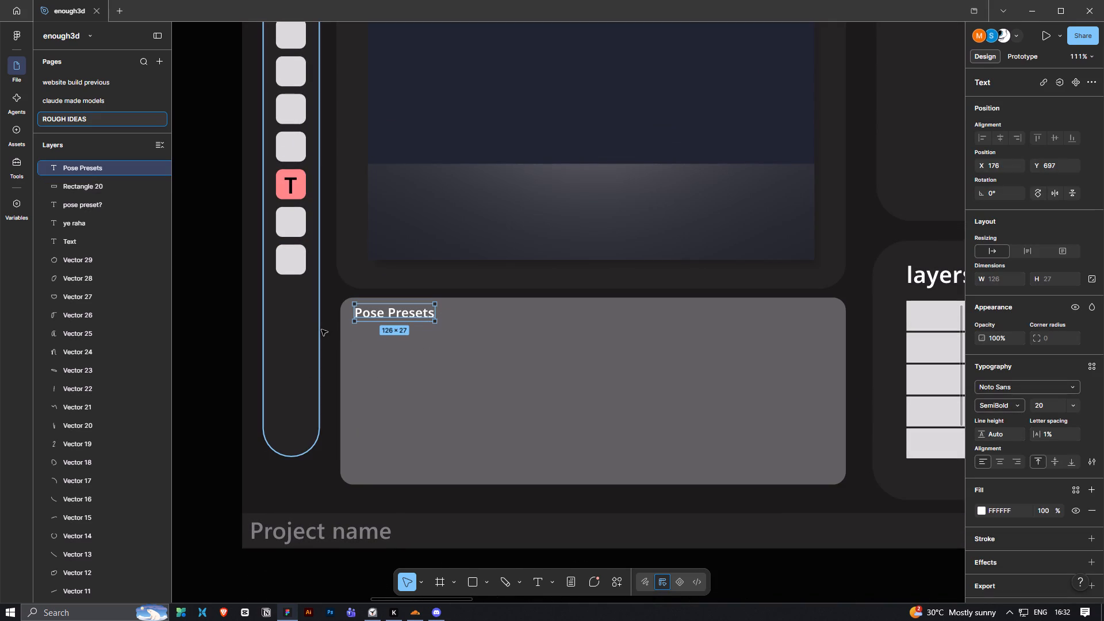
{"action": "left_click", "coordinate": [214, 278]}
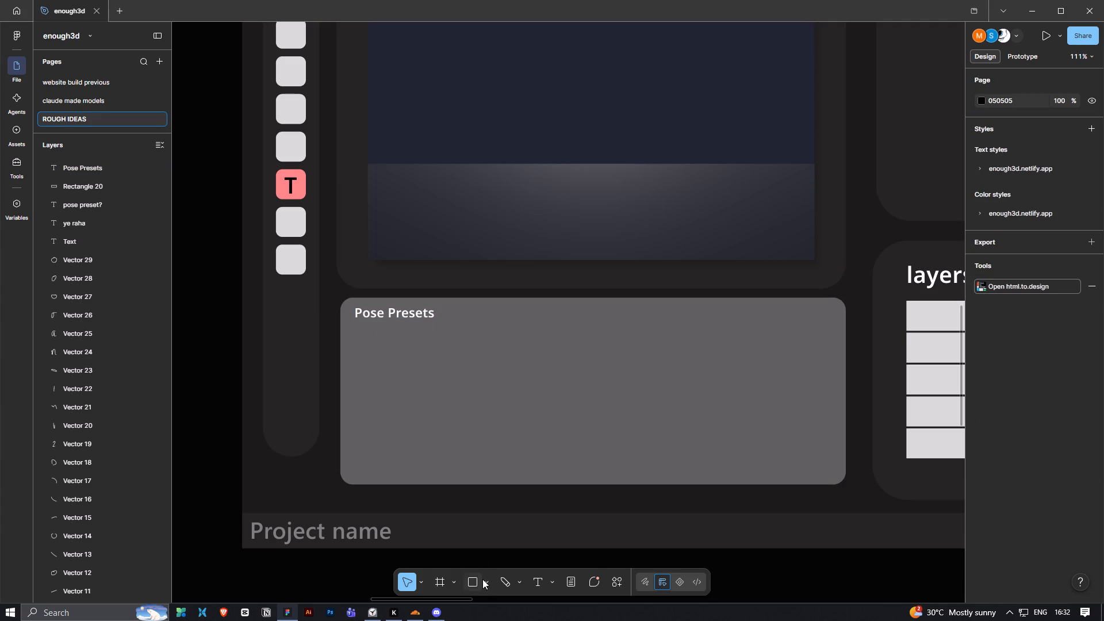
{"action": "left_click", "coordinate": [476, 585]}
{"action": "left_click_drag", "start_coordinate": [449, 310], "coordinate": [502, 365]}
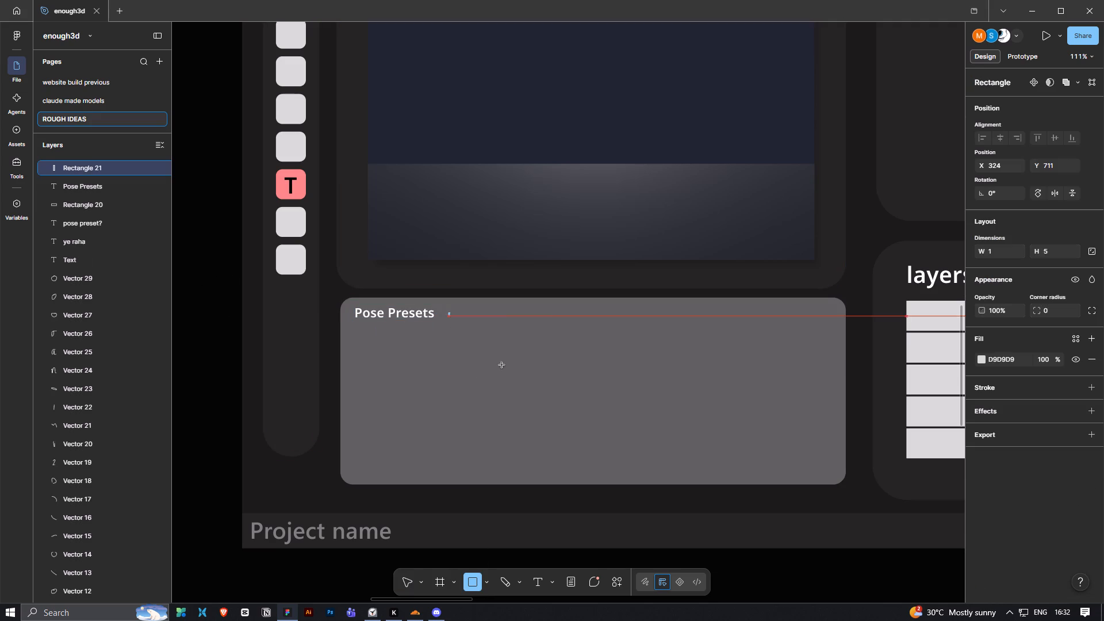
{"action": "left_click_drag", "start_coordinate": [502, 365], "coordinate": [830, 470]}
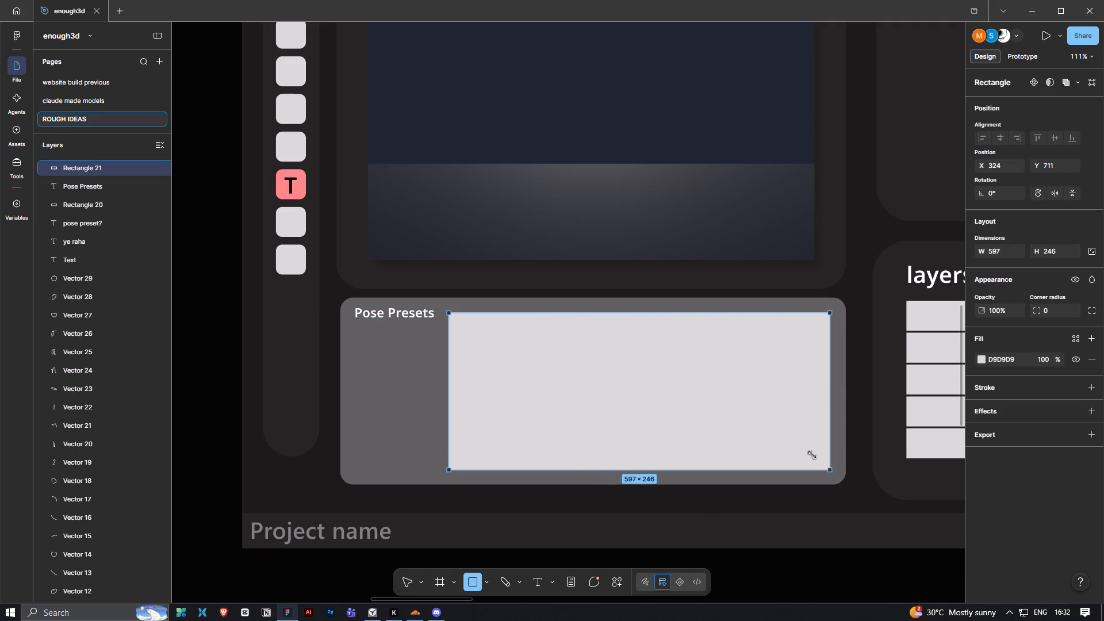
{"action": "double_click", "coordinate": [732, 412]}
{"action": "key", "text": "Escape"}
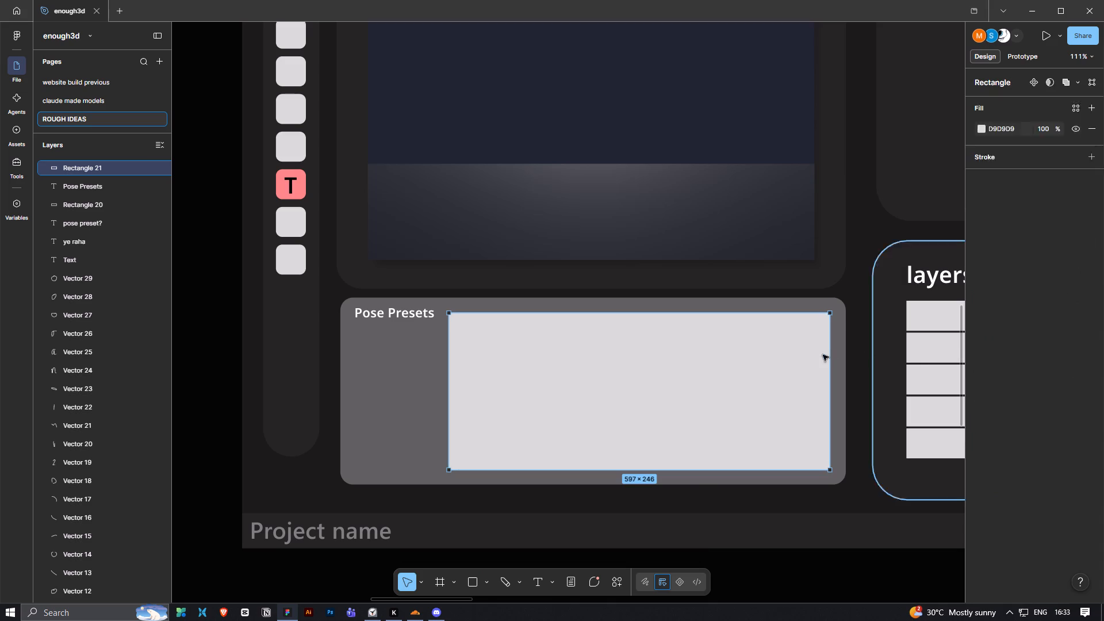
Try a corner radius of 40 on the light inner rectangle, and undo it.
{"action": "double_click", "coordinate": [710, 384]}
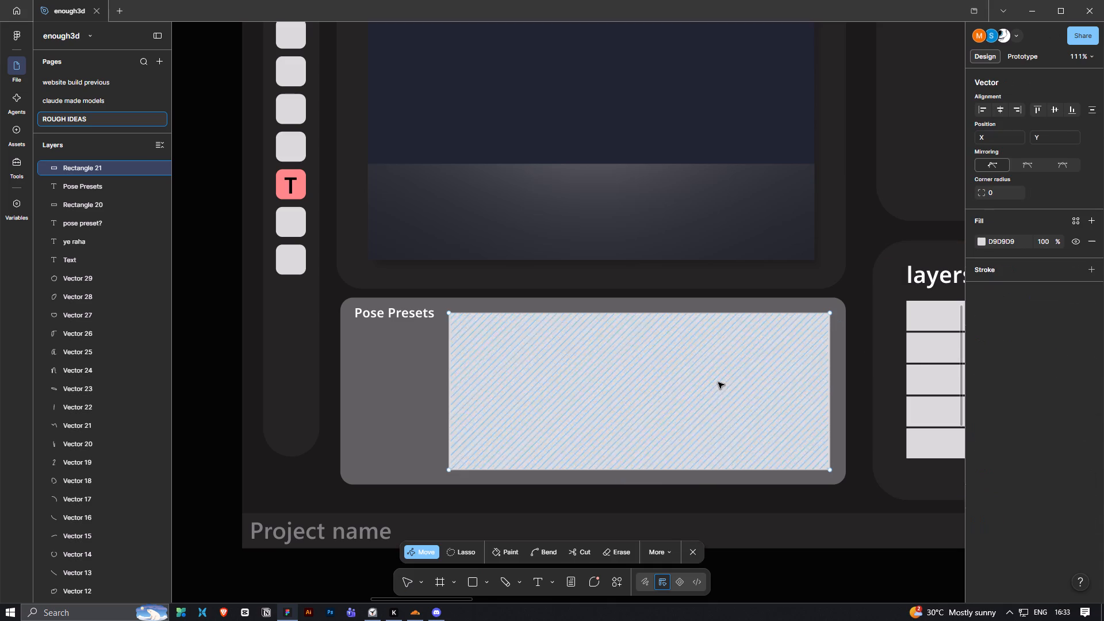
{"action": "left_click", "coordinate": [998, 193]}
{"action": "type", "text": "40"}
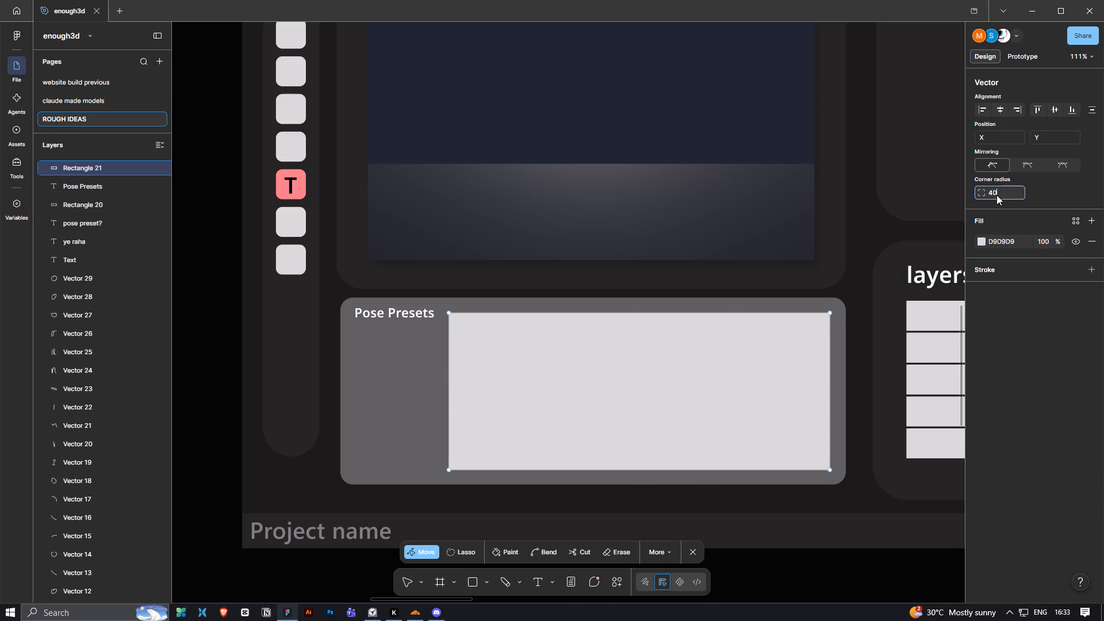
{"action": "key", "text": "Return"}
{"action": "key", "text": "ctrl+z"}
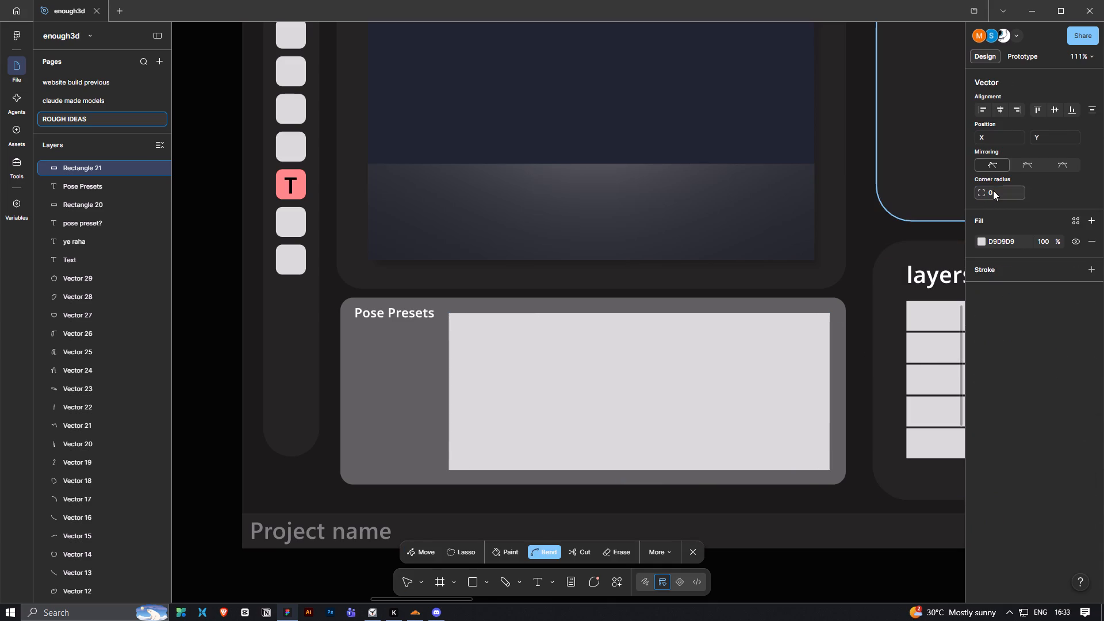
Round the corners of the light inner rectangle with a radius of 20.
{"action": "left_click", "coordinate": [993, 190]}
{"action": "type", "text": "20"}
{"action": "key", "text": "Return"}
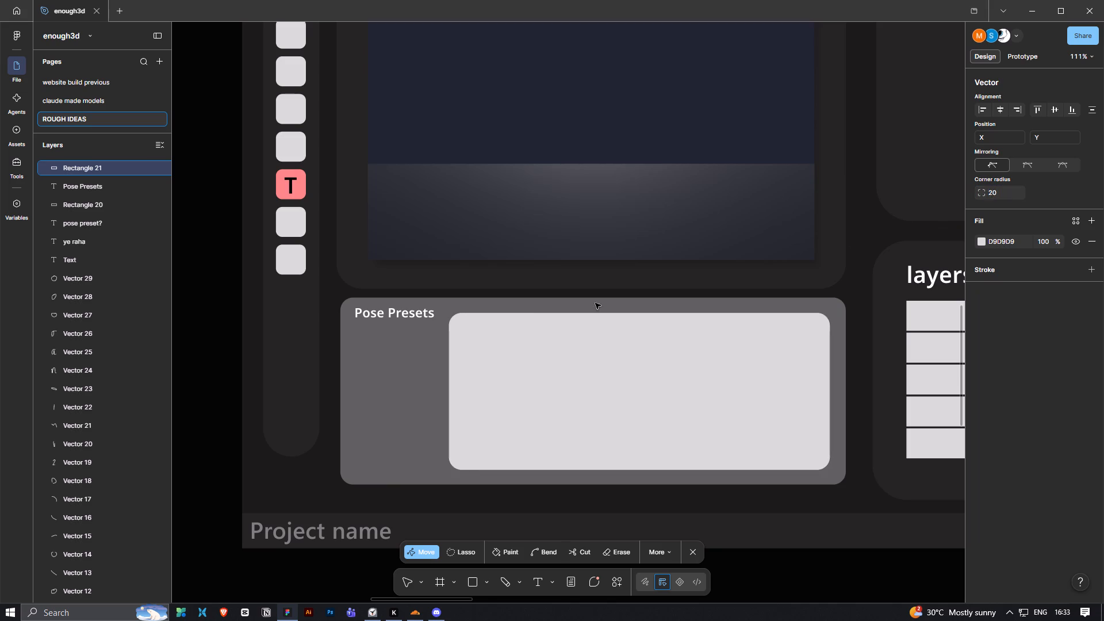
{"action": "left_click", "coordinate": [595, 309]}
{"action": "double_click", "coordinate": [581, 369]}
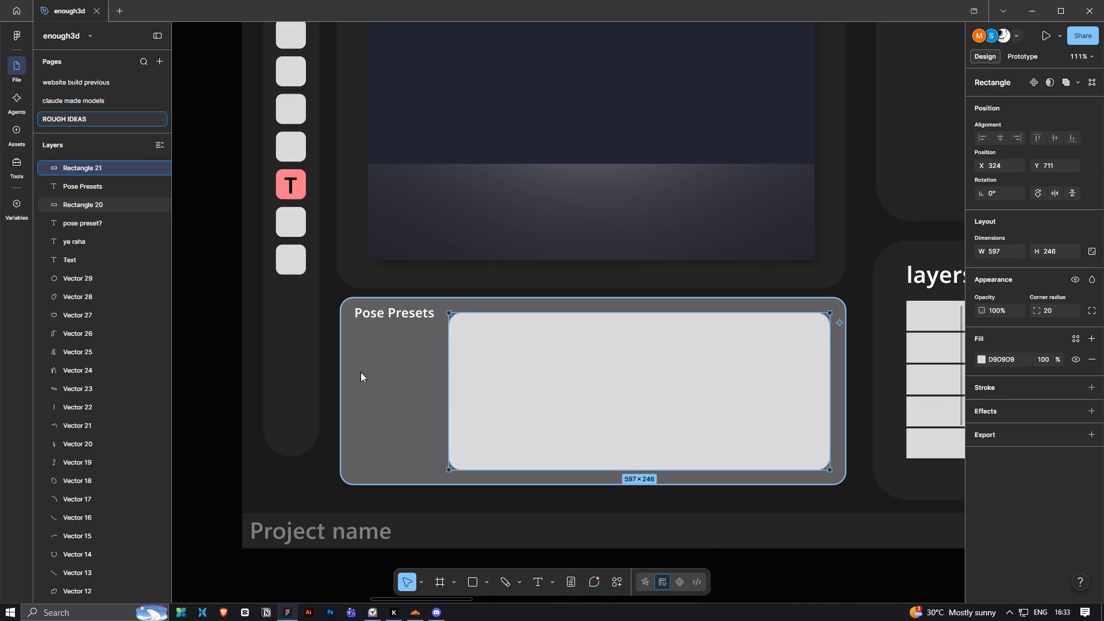
Recolour the grey Pose Presets panel with the dark fill sampled from the text panel above layers.
{"action": "left_click", "coordinate": [361, 372]}
{"action": "left_click", "coordinate": [993, 367]}
{"action": "left_click", "coordinate": [986, 363]}
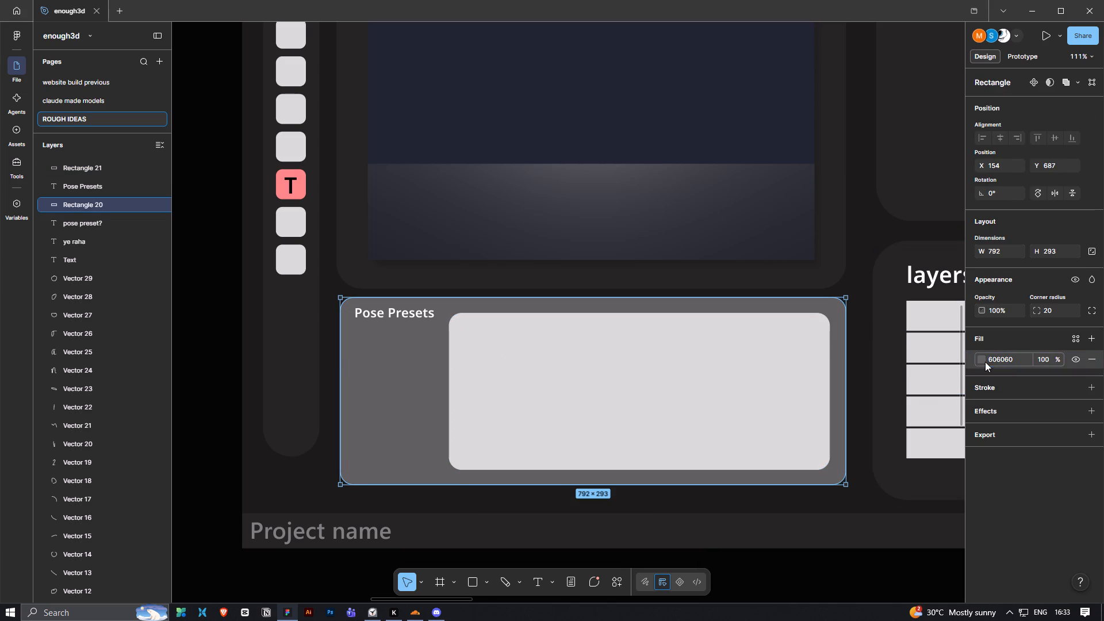
{"action": "left_click", "coordinate": [980, 359]}
{"action": "left_click", "coordinate": [844, 473]}
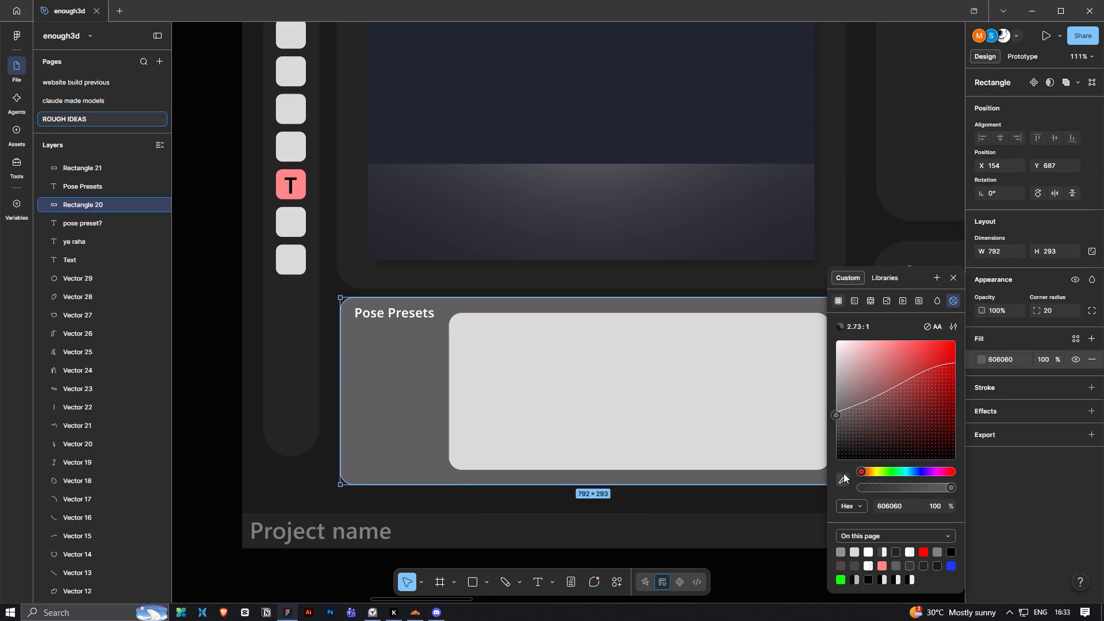
{"action": "left_click", "coordinate": [921, 183]}
Recolour the light inner rectangle of the Pose Presets panel to the mid grey 707070.
{"action": "left_click", "coordinate": [648, 378]}
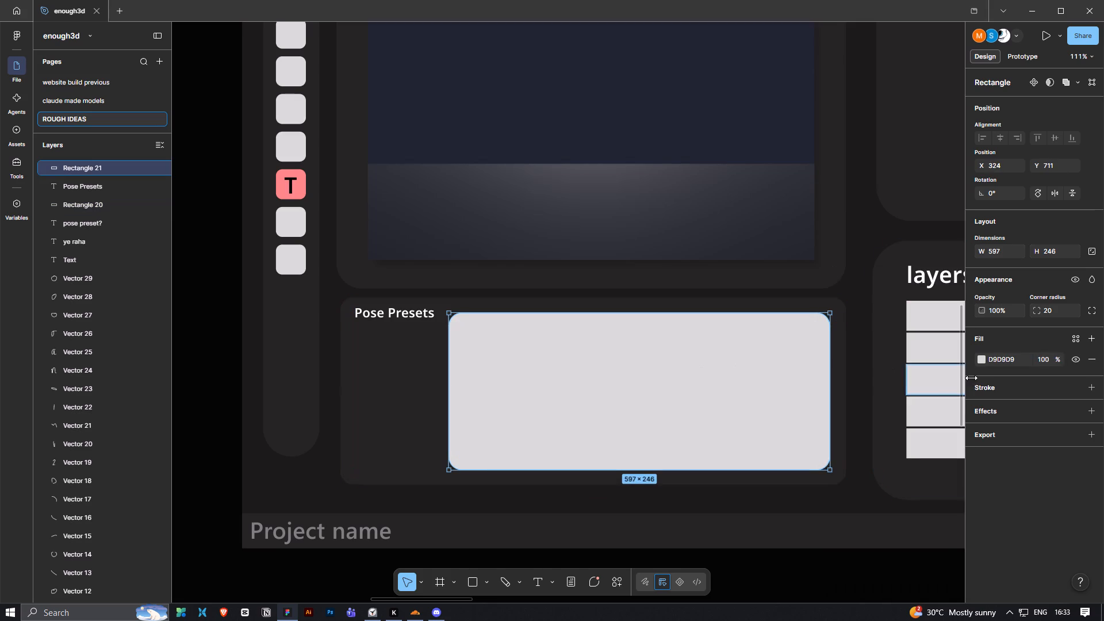
{"action": "left_click", "coordinate": [980, 357]}
{"action": "left_click_drag", "start_coordinate": [842, 385], "coordinate": [825, 405]}
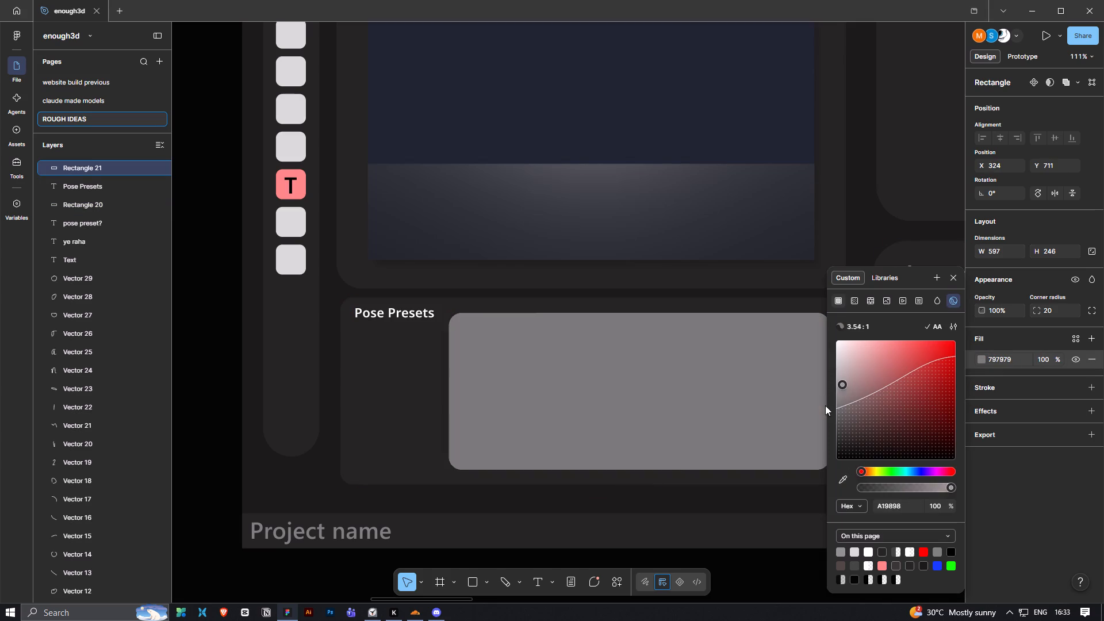
{"action": "left_click_drag", "start_coordinate": [825, 405], "coordinate": [823, 408]}
{"action": "left_click", "coordinate": [695, 559]}
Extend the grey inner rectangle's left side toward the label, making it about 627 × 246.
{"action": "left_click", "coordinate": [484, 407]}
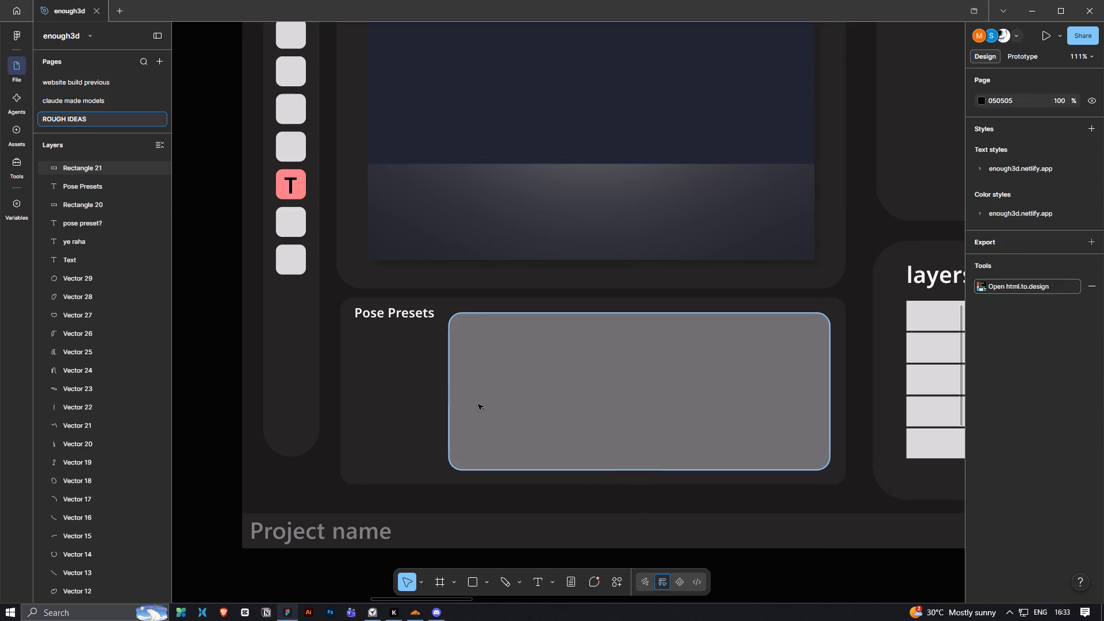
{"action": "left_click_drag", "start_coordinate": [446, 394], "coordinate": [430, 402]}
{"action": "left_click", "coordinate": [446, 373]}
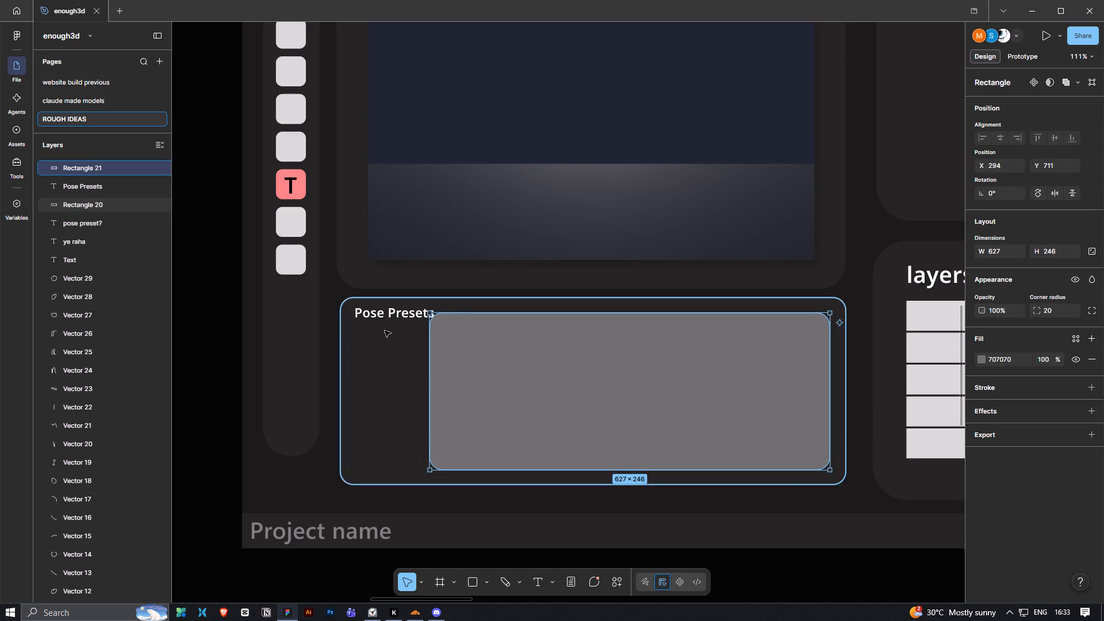
Scale the Pose Presets label down to about 91 × 20 and move it closer to the panel's upper-left corner.
{"action": "left_click", "coordinate": [386, 315]}
{"action": "scroll", "coordinate": [400, 323], "scroll_direction": "up", "scroll_amount": 12, "text": "ctrl"}
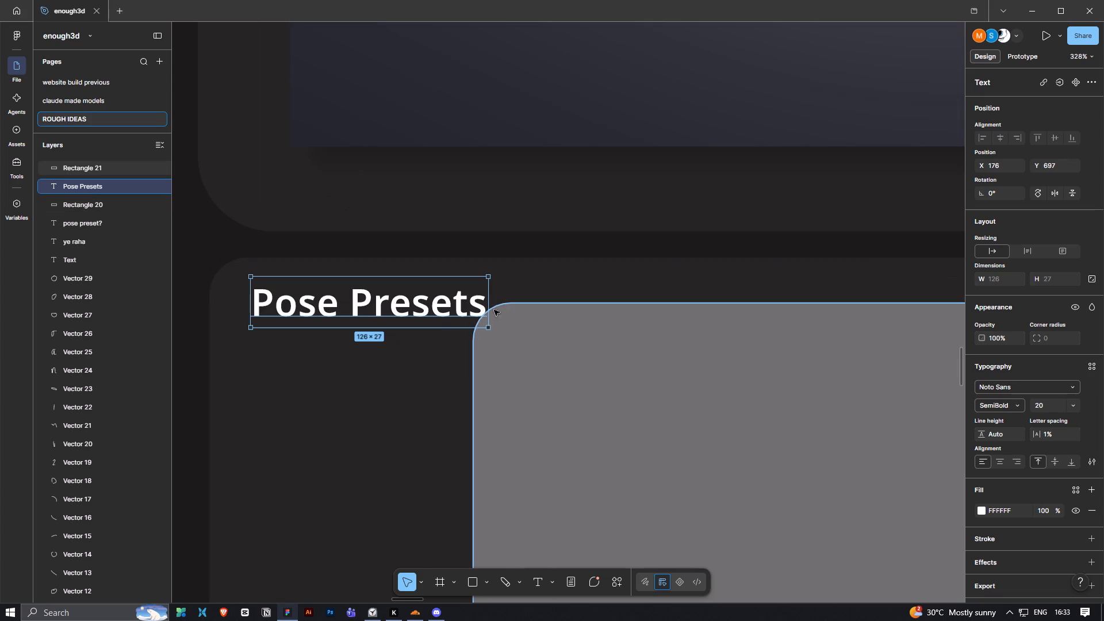
{"action": "key", "text": "k"}
{"action": "left_click_drag", "start_coordinate": [488, 326], "coordinate": [443, 309]}
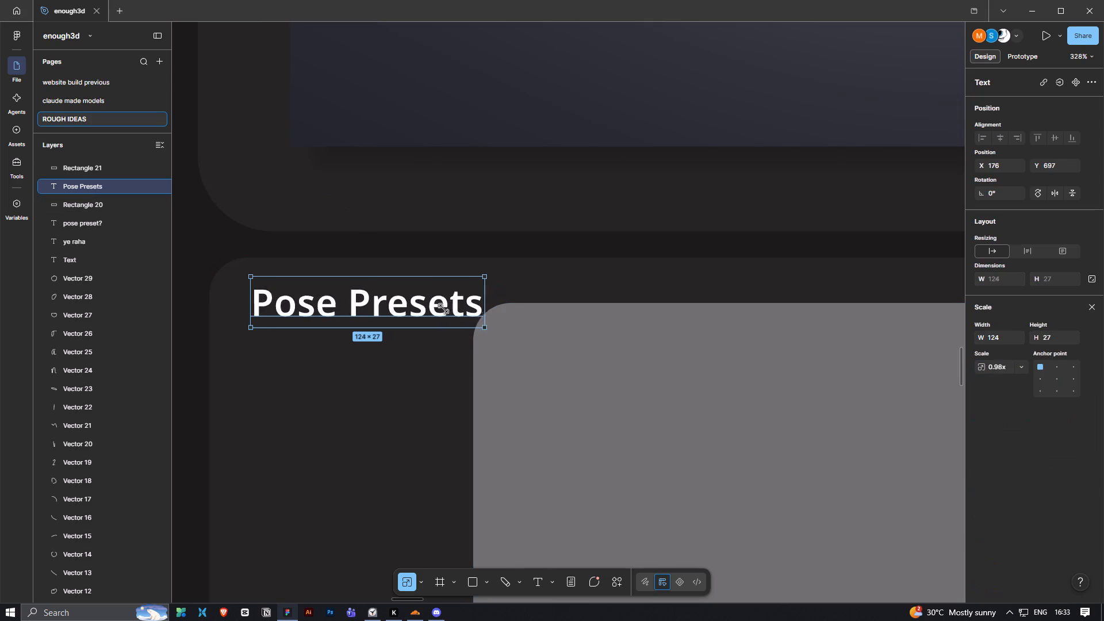
{"action": "left_click_drag", "start_coordinate": [443, 309], "coordinate": [421, 309]}
{"action": "left_click_drag", "start_coordinate": [366, 297], "coordinate": [351, 301]}
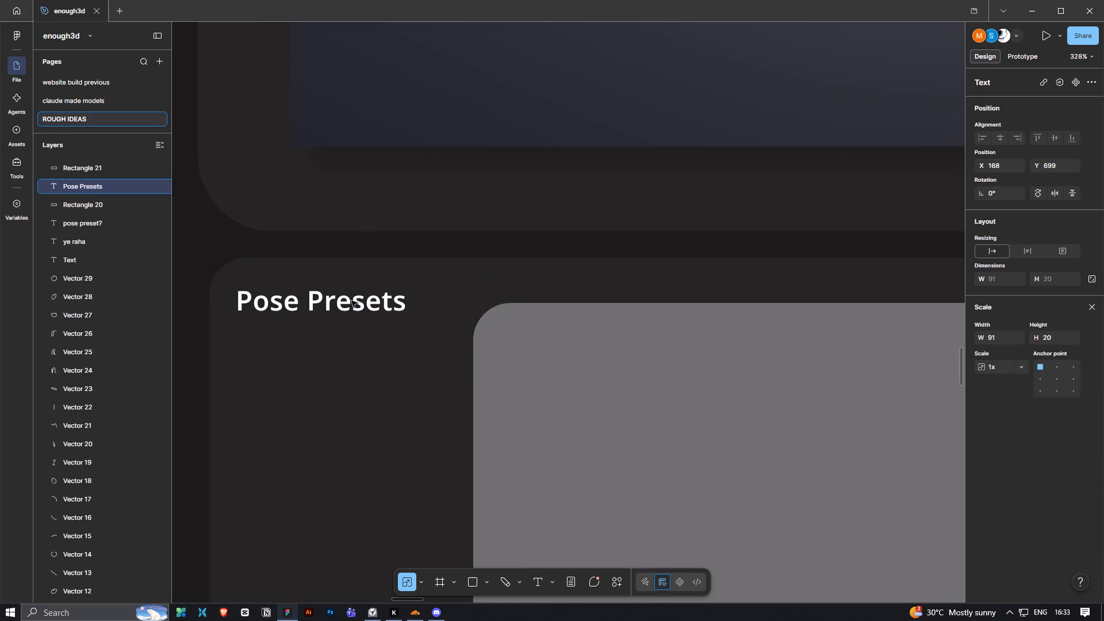
{"action": "left_click_drag", "start_coordinate": [351, 301], "coordinate": [349, 301]}
{"action": "left_click", "coordinate": [352, 341]}
{"action": "scroll", "coordinate": [386, 365], "scroll_direction": "down", "scroll_amount": 6, "text": "ctrl"}
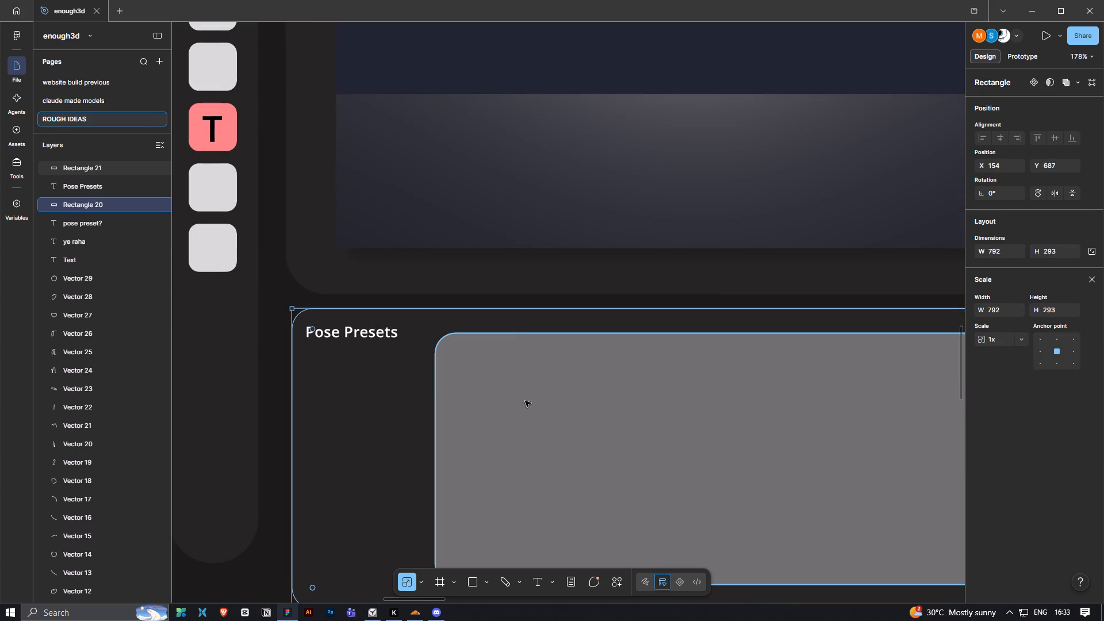
{"action": "scroll", "coordinate": [517, 335], "scroll_direction": "down", "scroll_amount": 5, "text": "ctrl"}
{"action": "left_click", "coordinate": [257, 351]}
{"action": "scroll", "coordinate": [403, 388], "scroll_direction": "down", "scroll_amount": 3, "text": "ctrl"}
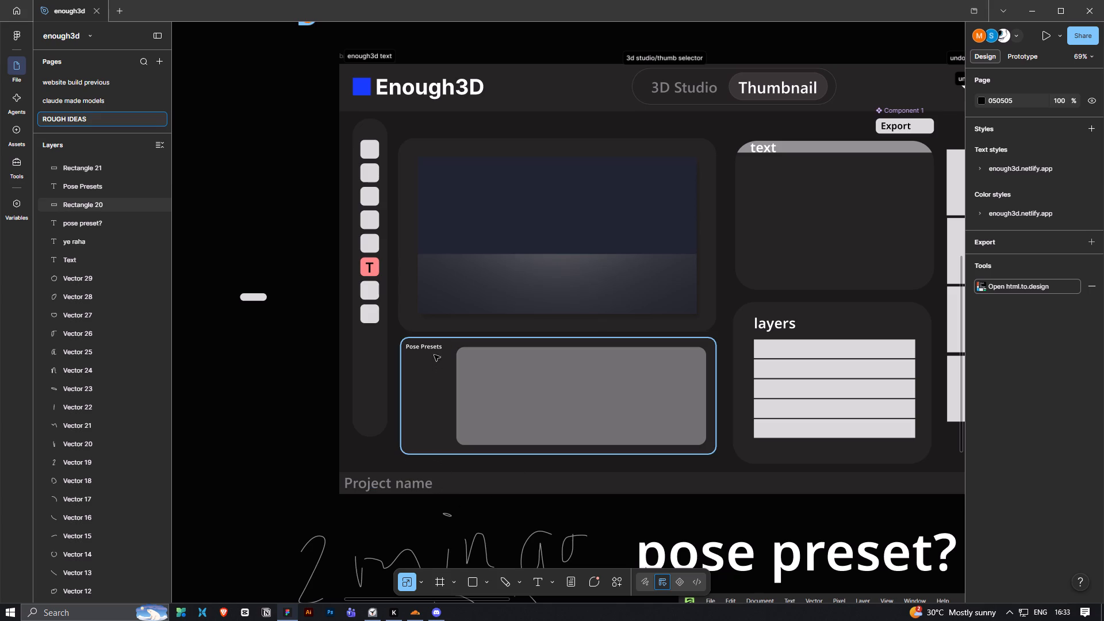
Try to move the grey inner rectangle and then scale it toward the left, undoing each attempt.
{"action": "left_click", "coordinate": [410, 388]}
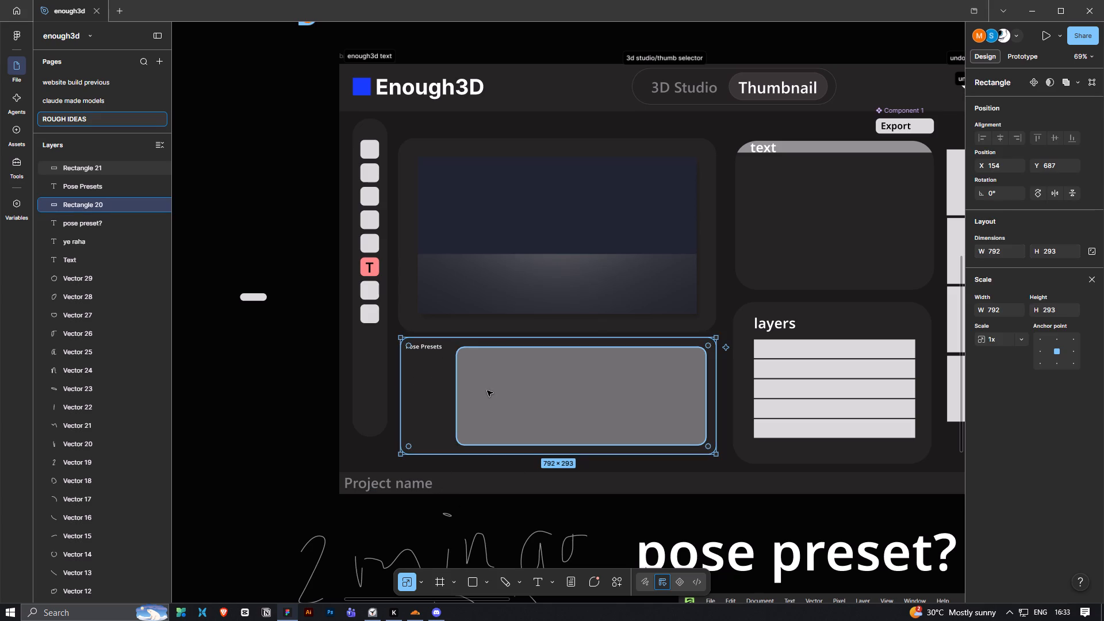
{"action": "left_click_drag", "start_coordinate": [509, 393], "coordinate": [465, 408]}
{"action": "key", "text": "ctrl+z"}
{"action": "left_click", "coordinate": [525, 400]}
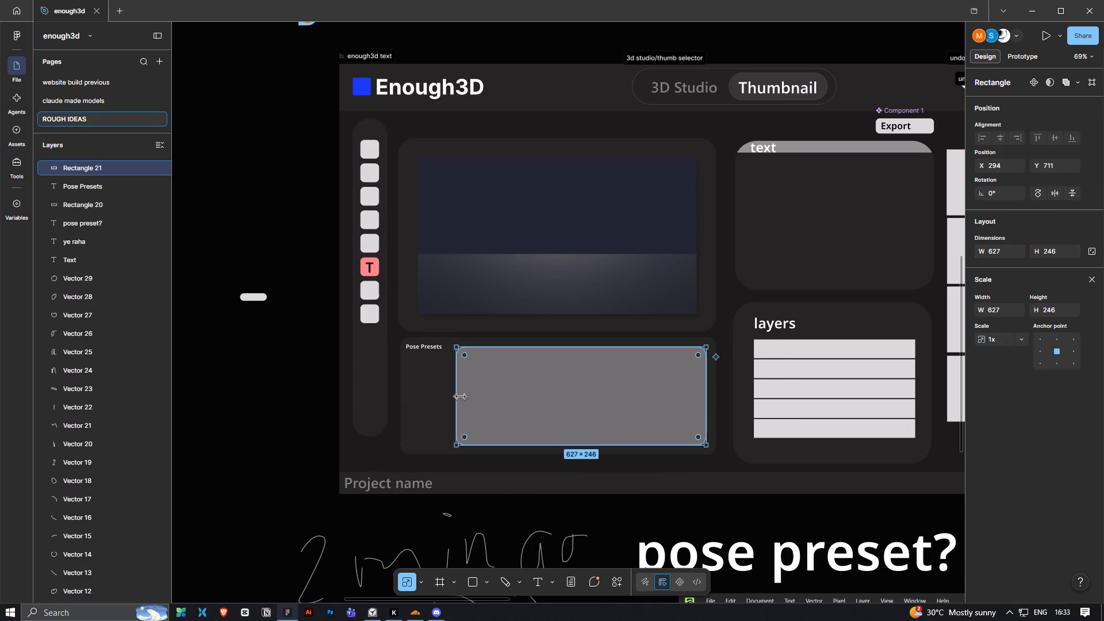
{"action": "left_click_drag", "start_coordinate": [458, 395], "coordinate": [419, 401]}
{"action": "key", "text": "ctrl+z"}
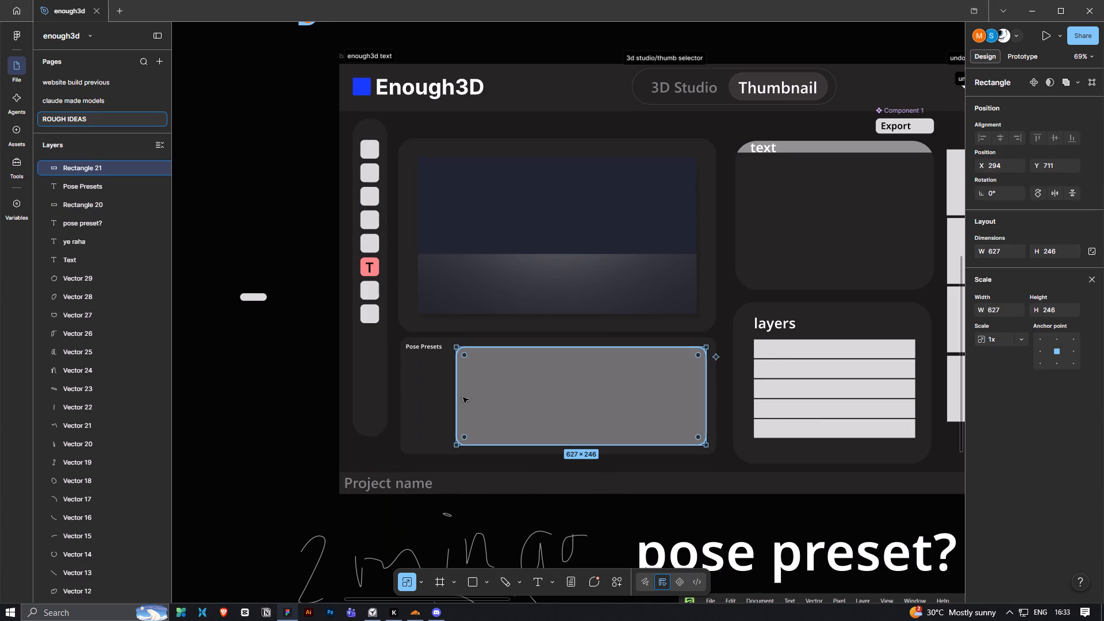
Extend the grey inner rectangle's left side without scaling it, making it about 732 × 246.
{"action": "key", "text": "v"}
{"action": "left_click_drag", "start_coordinate": [459, 401], "coordinate": [427, 409]}
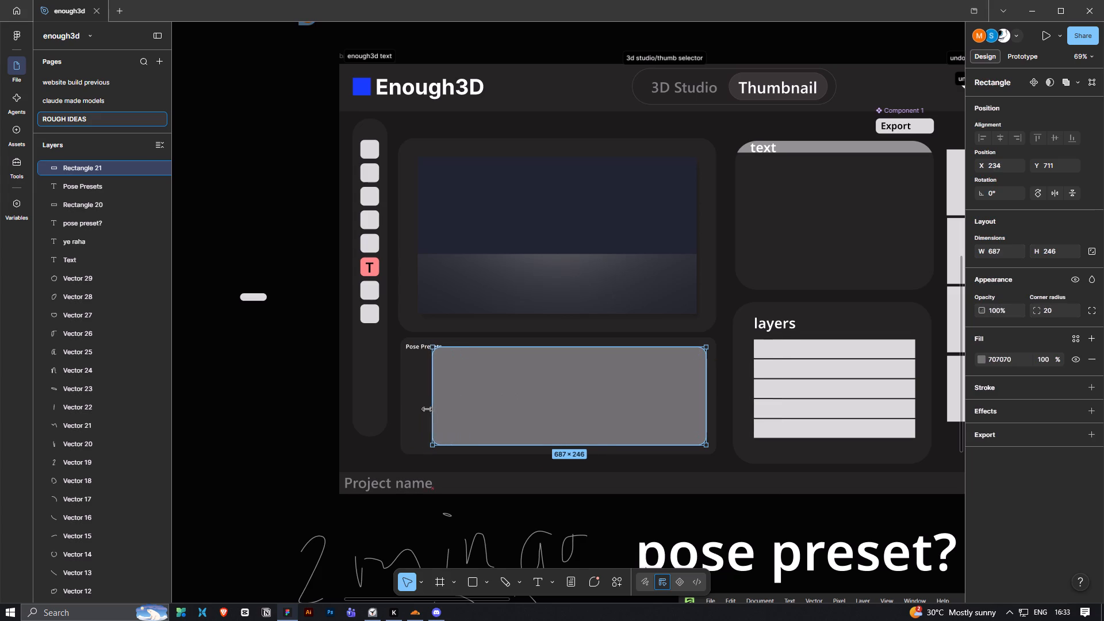
{"action": "left_click_drag", "start_coordinate": [427, 409], "coordinate": [415, 411]}
Move the grey inner rectangle below the Pose Presets label, to about X 184, Y 719.
{"action": "left_click_drag", "start_coordinate": [541, 407], "coordinate": [535, 416]}
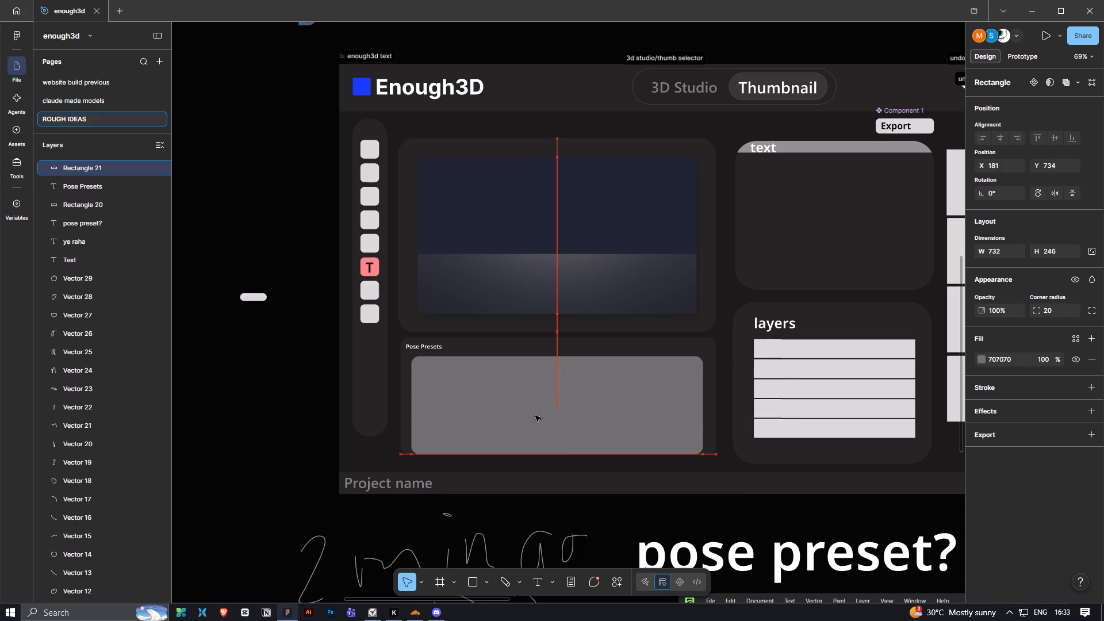
{"action": "left_click_drag", "start_coordinate": [535, 416], "coordinate": [535, 412]}
{"action": "scroll", "coordinate": [539, 430], "scroll_direction": "up", "scroll_amount": 4, "text": "ctrl"}
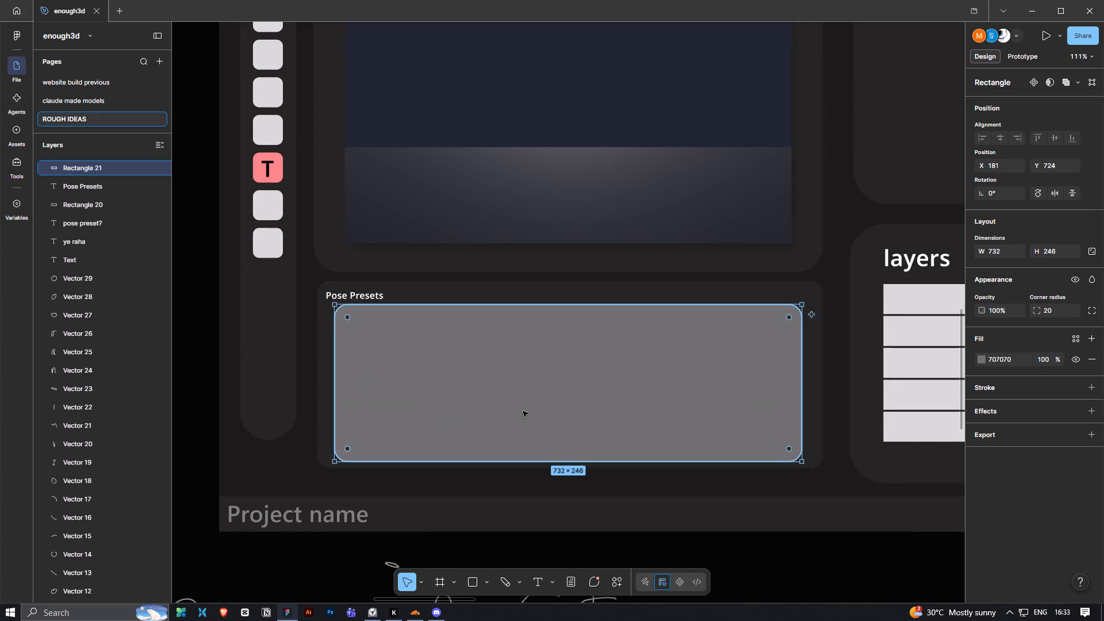
{"action": "left_click", "coordinate": [524, 410]}
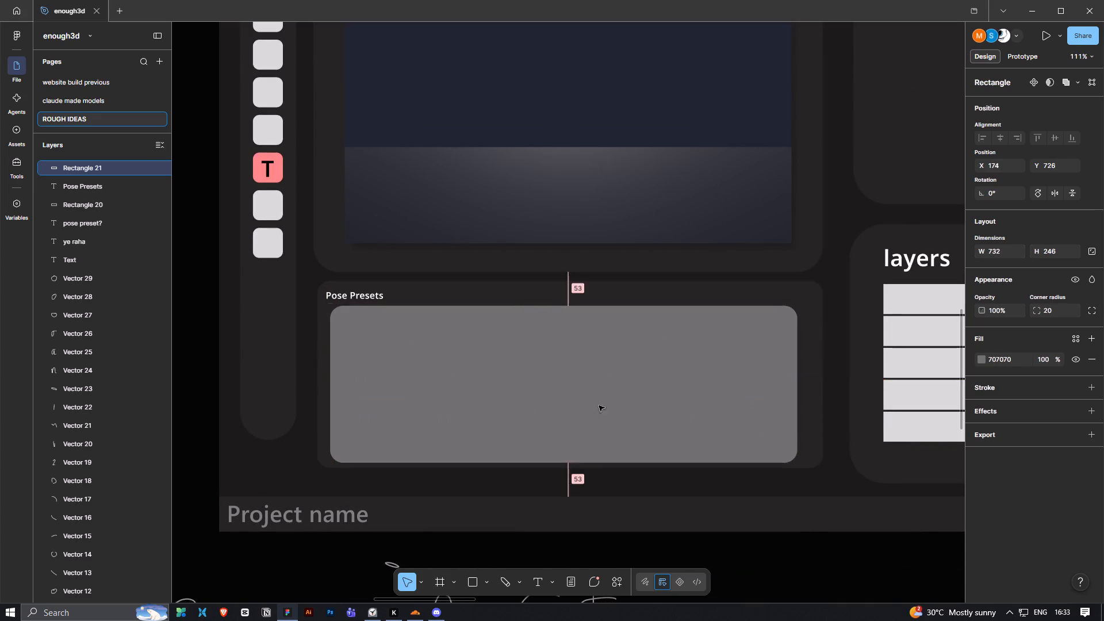
{"action": "left_click_drag", "start_coordinate": [634, 380], "coordinate": [640, 375]}
Nudge the Pose Presets label up and right, to about X 173, Y 693.
{"action": "left_click", "coordinate": [357, 301]}
{"action": "left_click", "coordinate": [359, 296]}
{"action": "scroll", "coordinate": [363, 309], "scroll_direction": "up", "scroll_amount": 3, "text": "ctrl"}
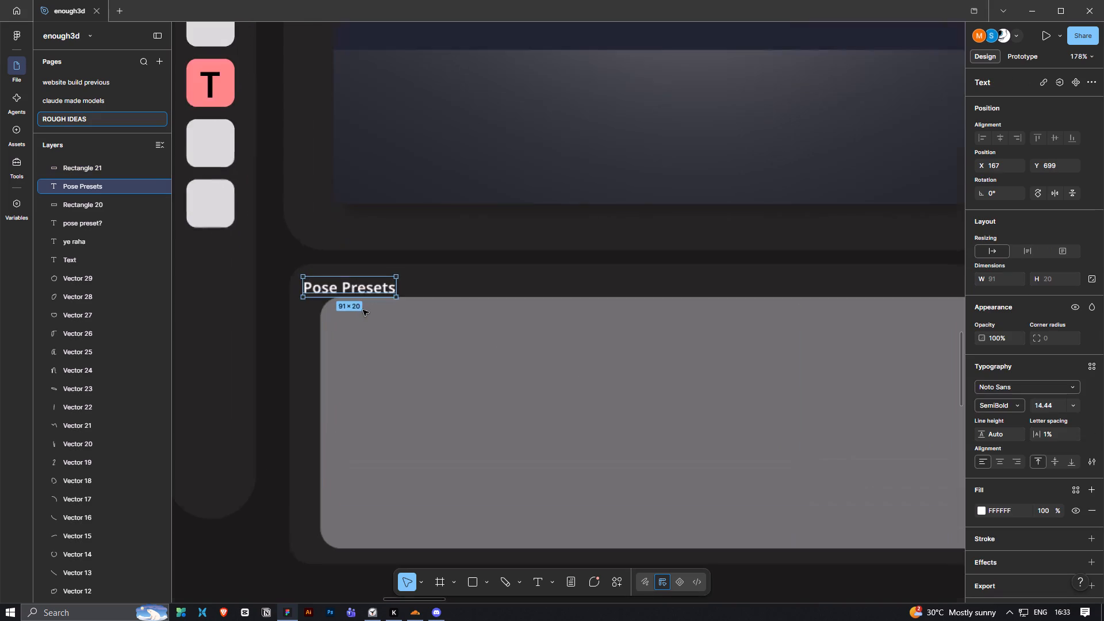
{"action": "scroll", "coordinate": [363, 310], "scroll_direction": "up", "scroll_amount": 3, "text": "ctrl"}
{"action": "left_click_drag", "start_coordinate": [361, 280], "coordinate": [369, 273]}
{"action": "left_click", "coordinate": [384, 313]}
Examine the whole thumbnail editor mockup and compare it with the notes and reference editor design elsewhere on the page.
{"action": "scroll", "coordinate": [385, 325], "scroll_direction": "down", "scroll_amount": 3, "text": "ctrl"}
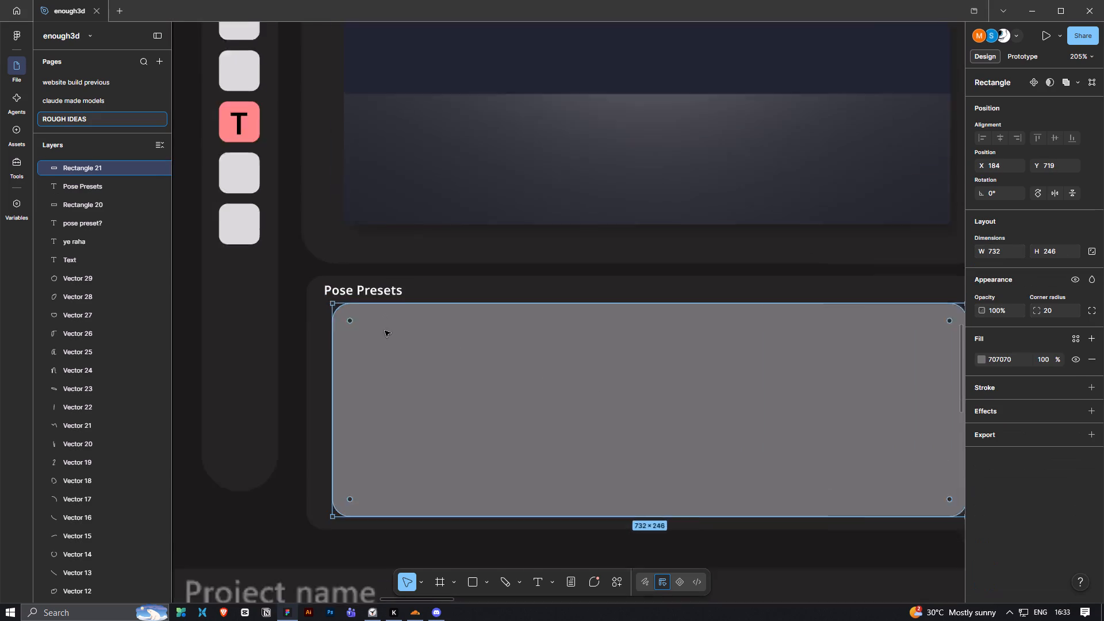
{"action": "scroll", "coordinate": [385, 331], "scroll_direction": "down", "scroll_amount": 5, "text": "ctrl"}
{"action": "left_click", "coordinate": [251, 350]}
{"action": "scroll", "coordinate": [258, 357], "scroll_direction": "down", "scroll_amount": 3}
{"action": "scroll", "coordinate": [259, 359], "scroll_direction": "down", "scroll_amount": 3, "text": "ctrl"}
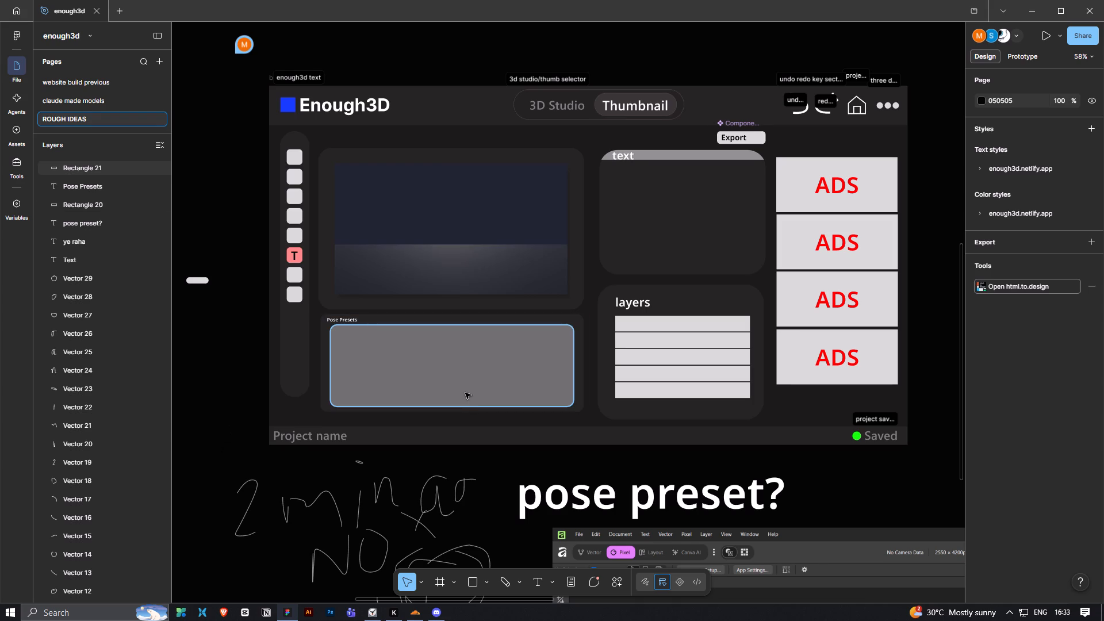
{"action": "scroll", "coordinate": [463, 387], "scroll_direction": "down", "scroll_amount": 9, "text": "ctrl"}
{"action": "key", "text": "space"}
{"action": "key", "text": "space"}
{"action": "key", "text": "space"}
{"action": "key", "text": "space"}
{"action": "key", "text": "space"}
{"action": "key", "text": "space"}
{"action": "key", "text": "space"}
{"action": "key", "text": "space"}
{"action": "key", "text": "space"}
{"action": "key", "text": "space"}
{"action": "key", "text": "space"}
{"action": "key", "text": "space"}
{"action": "key", "text": "space"}
{"action": "key", "text": "space"}
{"action": "key", "text": "space"}
{"action": "key", "text": "space"}
{"action": "key", "text": "space"}
{"action": "key", "text": "space"}
{"action": "key", "text": "space"}
{"action": "key", "text": "space"}
{"action": "left_click_drag", "start_coordinate": [817, 415], "coordinate": [450, 370]}
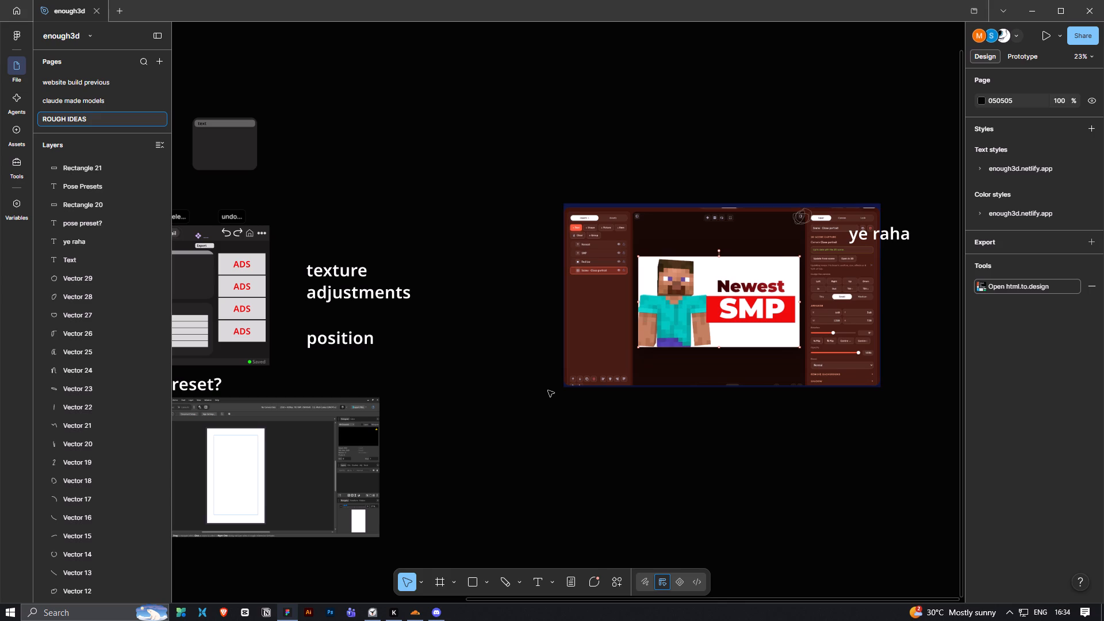
{"action": "key", "text": "space"}
{"action": "key", "text": "space"}
{"action": "key", "text": "space"}
{"action": "key", "text": "space"}
{"action": "key", "text": "space"}
{"action": "key", "text": "space"}
{"action": "key", "text": "space"}
{"action": "key", "text": "space"}
{"action": "key", "text": "space"}
{"action": "key", "text": "space"}
{"action": "key", "text": "space"}
{"action": "key", "text": "space"}
{"action": "key", "text": "space"}
{"action": "left_click_drag", "start_coordinate": [374, 374], "coordinate": [597, 366]}
Centre the grey inner rectangle horizontally in the Pose Presets panel, at about X 181, Y 719.
{"action": "scroll", "coordinate": [318, 334], "scroll_direction": "up", "scroll_amount": 2, "text": "ctrl"}
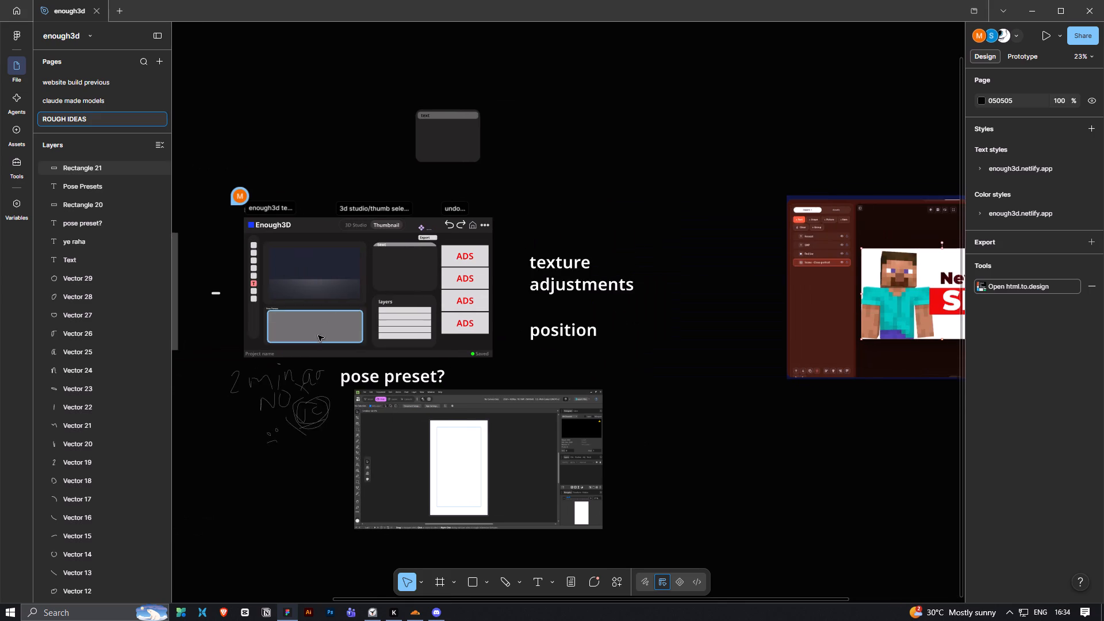
{"action": "scroll", "coordinate": [318, 335], "scroll_direction": "up", "scroll_amount": 3, "text": "ctrl"}
{"action": "key", "text": "space"}
{"action": "left_click_drag", "start_coordinate": [333, 381], "coordinate": [463, 431]}
{"action": "scroll", "coordinate": [420, 427], "scroll_direction": "up", "scroll_amount": 8, "text": "ctrl"}
{"action": "key", "text": "space"}
{"action": "left_click_drag", "start_coordinate": [420, 423], "coordinate": [493, 548]}
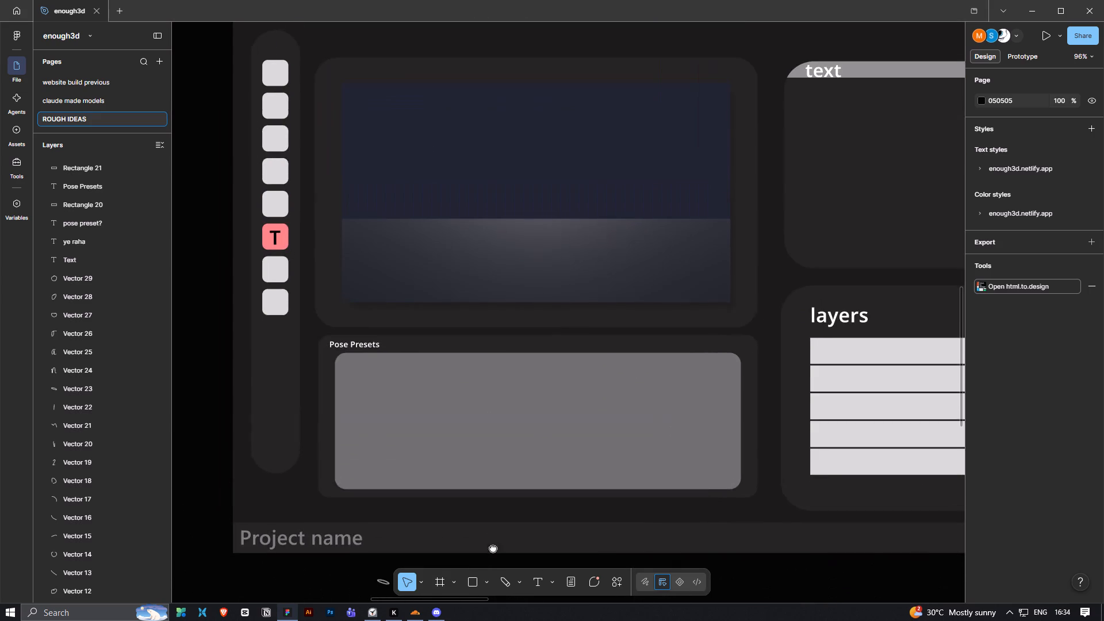
{"action": "left_click_drag", "start_coordinate": [493, 548], "coordinate": [493, 550]}
{"action": "scroll", "coordinate": [374, 434], "scroll_direction": "up", "scroll_amount": 4, "text": "ctrl"}
{"action": "left_click", "coordinate": [349, 295]}
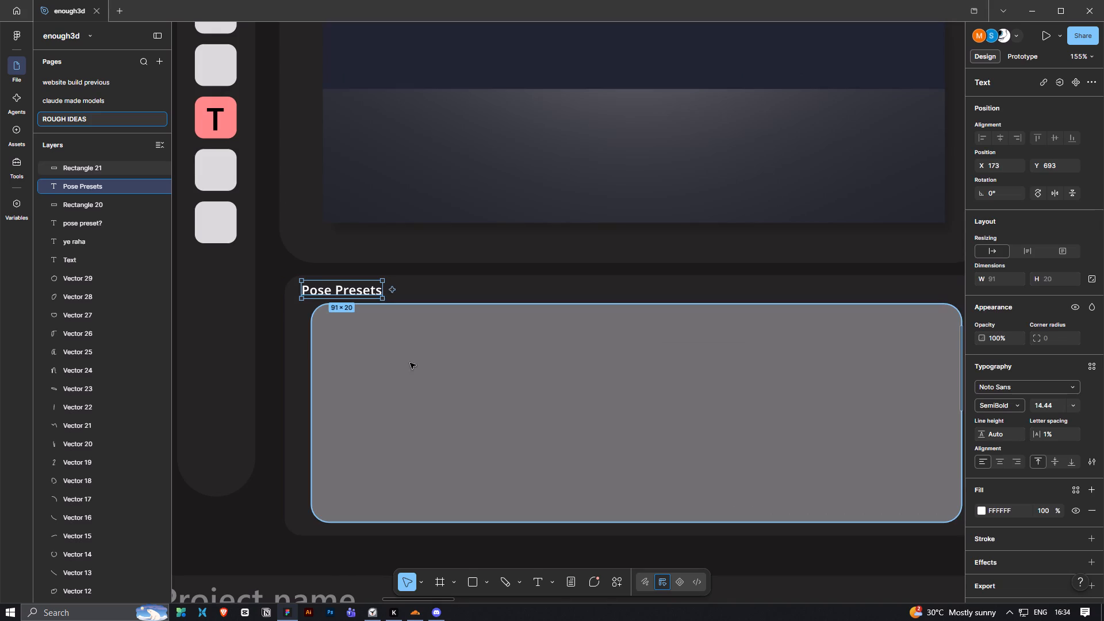
{"action": "left_click", "coordinate": [581, 416]}
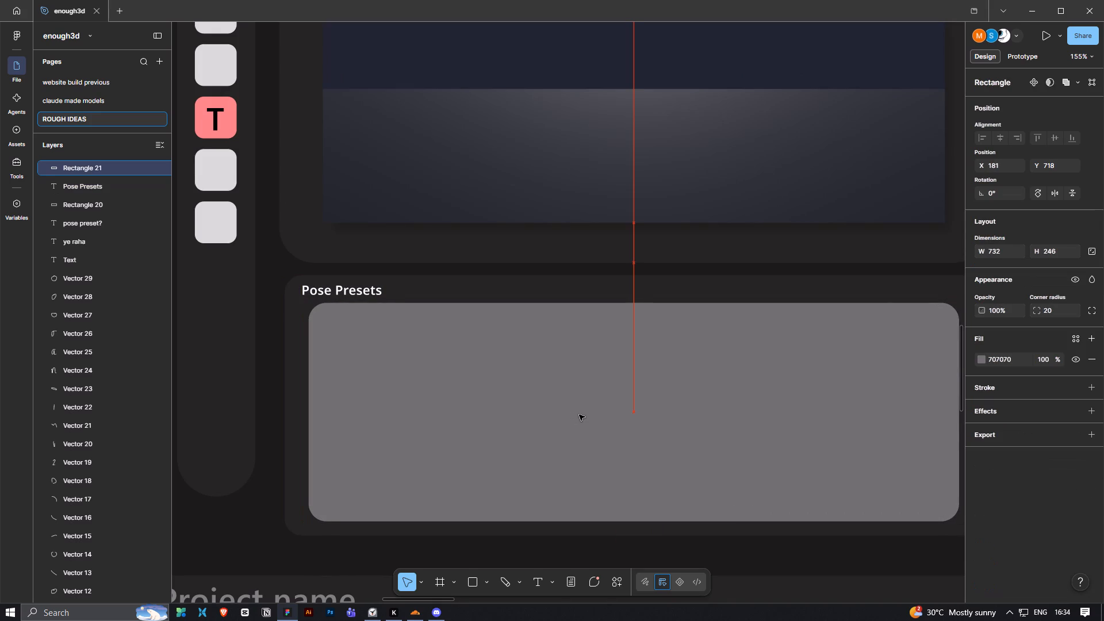
{"action": "key", "text": "space"}
{"action": "left_click_drag", "start_coordinate": [648, 441], "coordinate": [603, 443]}
{"action": "scroll", "coordinate": [603, 451], "scroll_direction": "down", "scroll_amount": 5, "text": "ctrl"}
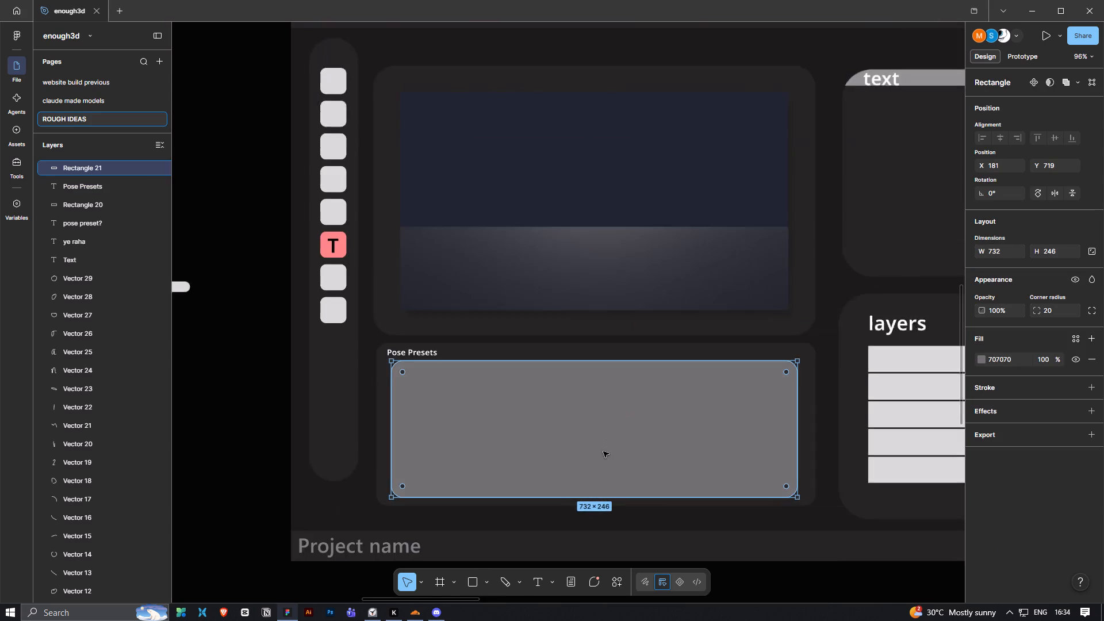
{"action": "scroll", "coordinate": [603, 451], "scroll_direction": "down", "scroll_amount": 2, "text": "ctrl"}
{"action": "left_click", "coordinate": [315, 394]}
Draw a thin vertical divider about 1 px wide just right of the Pose Presets label, slightly taller than the text.
{"action": "scroll", "coordinate": [500, 446], "scroll_direction": "up", "scroll_amount": 11, "text": "ctrl"}
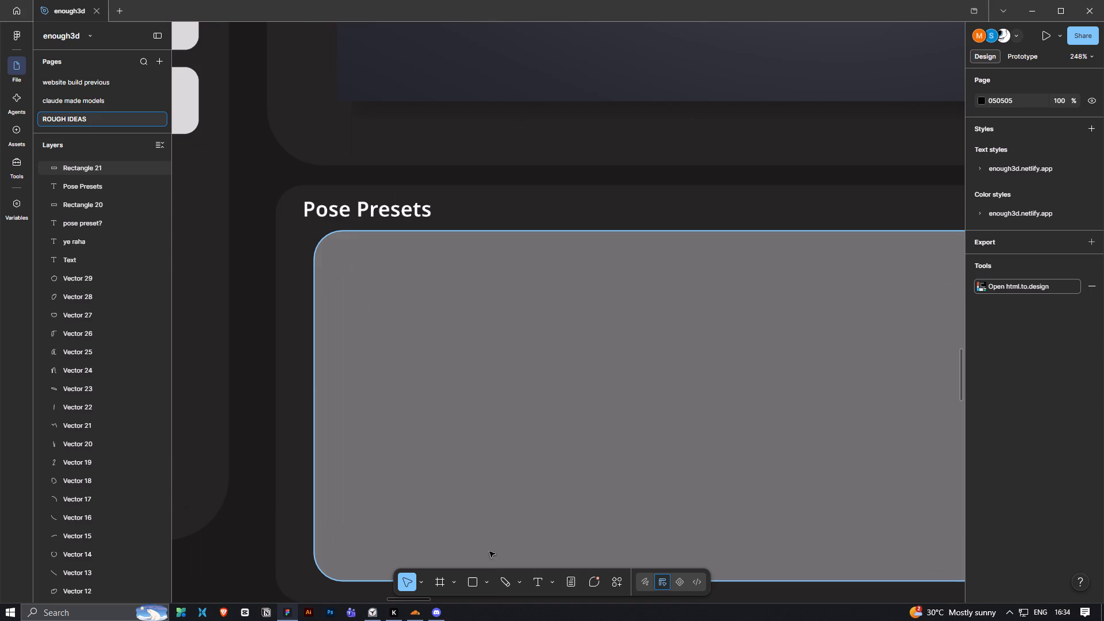
{"action": "left_click", "coordinate": [479, 584]}
{"action": "scroll", "coordinate": [495, 298], "scroll_direction": "up", "scroll_amount": 7, "text": "ctrl"}
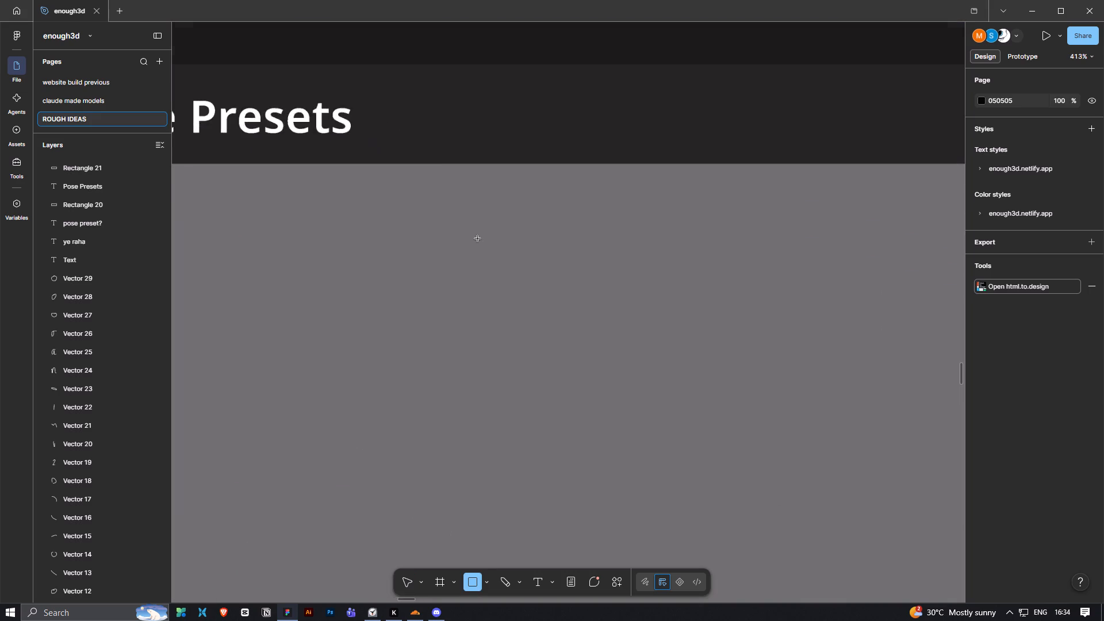
{"action": "key", "text": "space"}
{"action": "left_click_drag", "start_coordinate": [427, 152], "coordinate": [474, 389]}
{"action": "scroll", "coordinate": [408, 378], "scroll_direction": "up", "scroll_amount": 3, "text": "ctrl"}
{"action": "left_click_drag", "start_coordinate": [428, 288], "coordinate": [428, 384]}
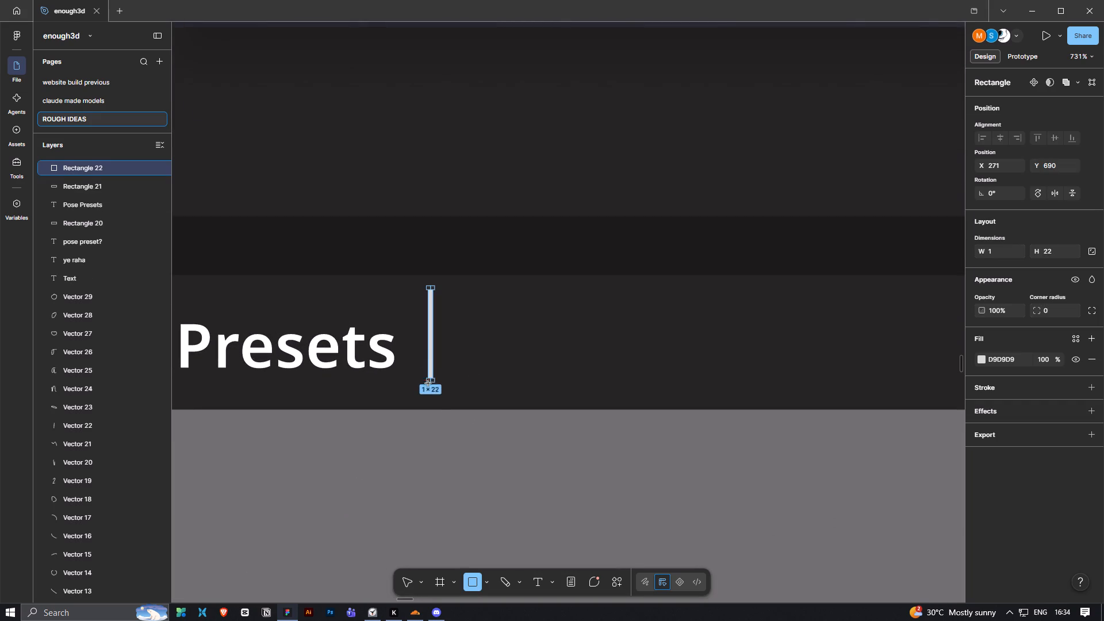
{"action": "left_click_drag", "start_coordinate": [428, 384], "coordinate": [430, 394]}
{"action": "left_click", "coordinate": [500, 386]}
Duplicate the Pose Presets label to the right of the divider, at about X 279, Y 693, and change its text to "Adjustment".
{"action": "left_click", "coordinate": [352, 349]}
{"action": "scroll", "coordinate": [352, 371], "scroll_direction": "down", "scroll_amount": 5, "text": "ctrl"}
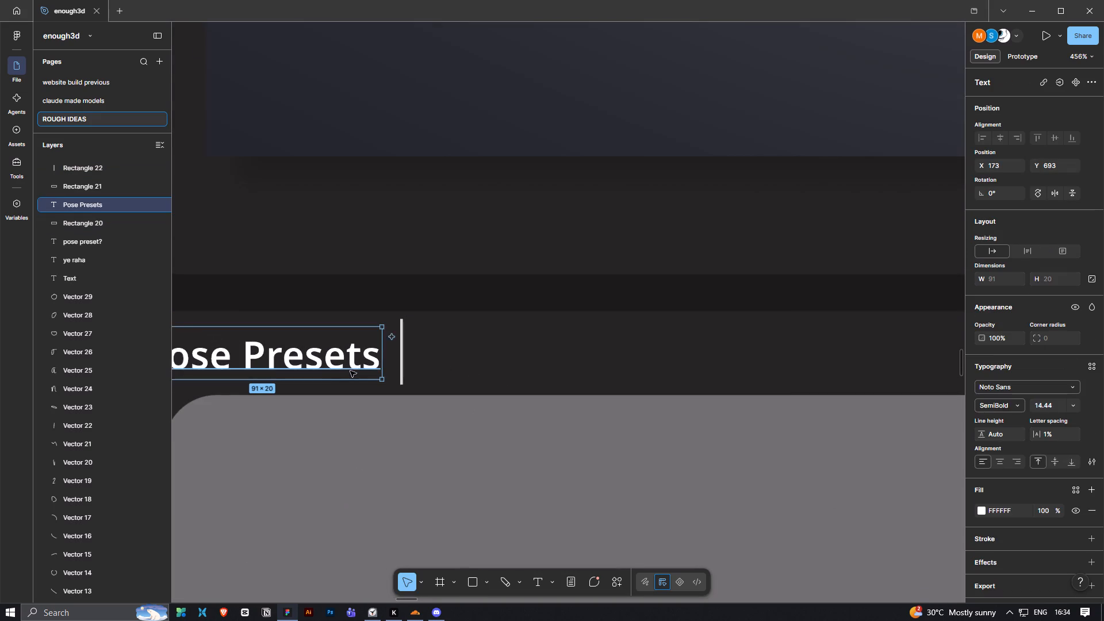
{"action": "left_click_drag", "start_coordinate": [340, 370], "coordinate": [618, 367], "text": "alt+shift"}
{"action": "double_click", "coordinate": [579, 363]}
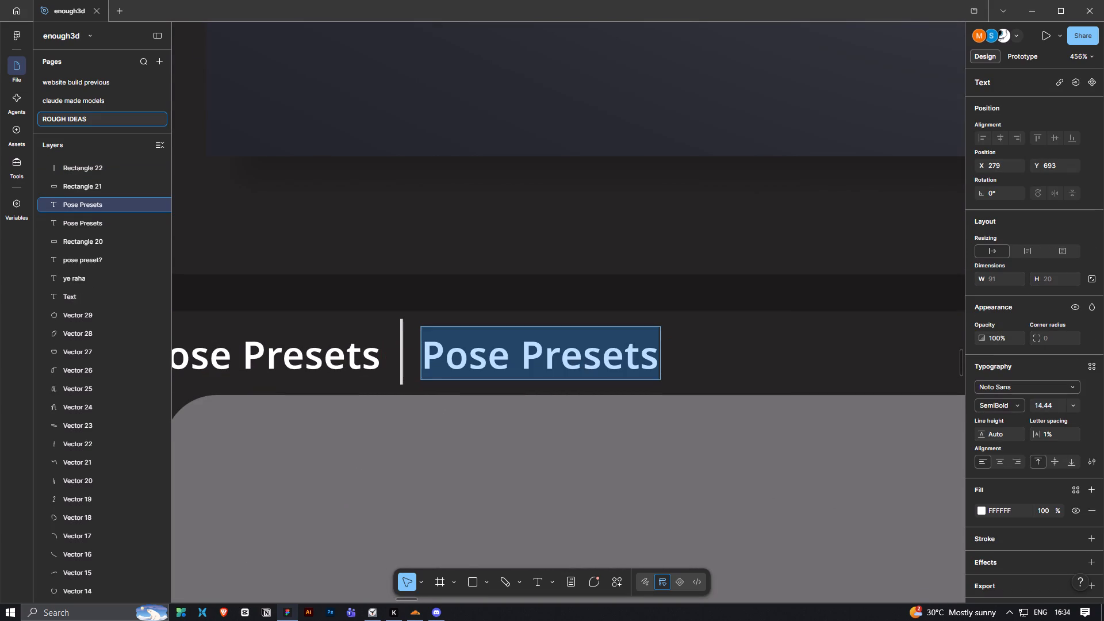
{"action": "type", "text": "Adjustment"}
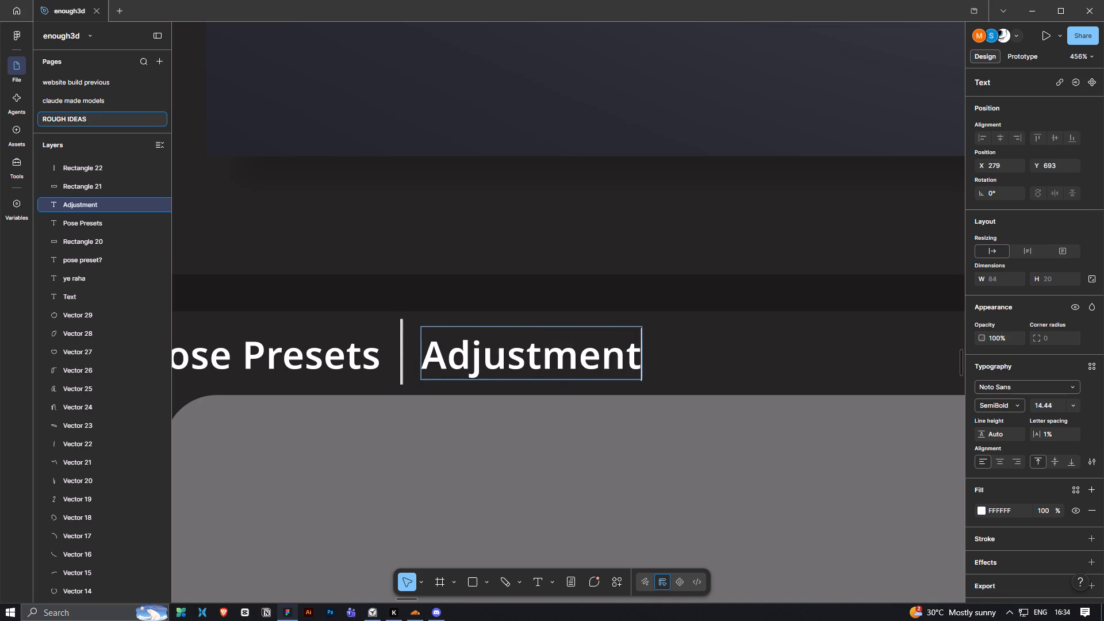
{"action": "key", "text": "space"}
{"action": "key", "text": "BackSpace"}
{"action": "left_click", "coordinate": [658, 305]}
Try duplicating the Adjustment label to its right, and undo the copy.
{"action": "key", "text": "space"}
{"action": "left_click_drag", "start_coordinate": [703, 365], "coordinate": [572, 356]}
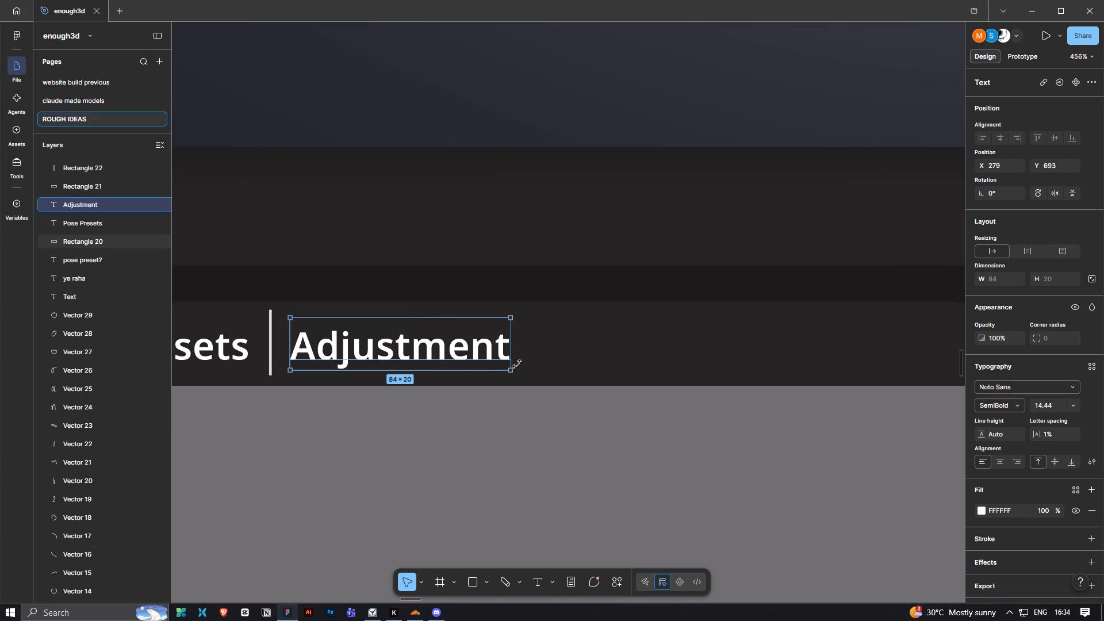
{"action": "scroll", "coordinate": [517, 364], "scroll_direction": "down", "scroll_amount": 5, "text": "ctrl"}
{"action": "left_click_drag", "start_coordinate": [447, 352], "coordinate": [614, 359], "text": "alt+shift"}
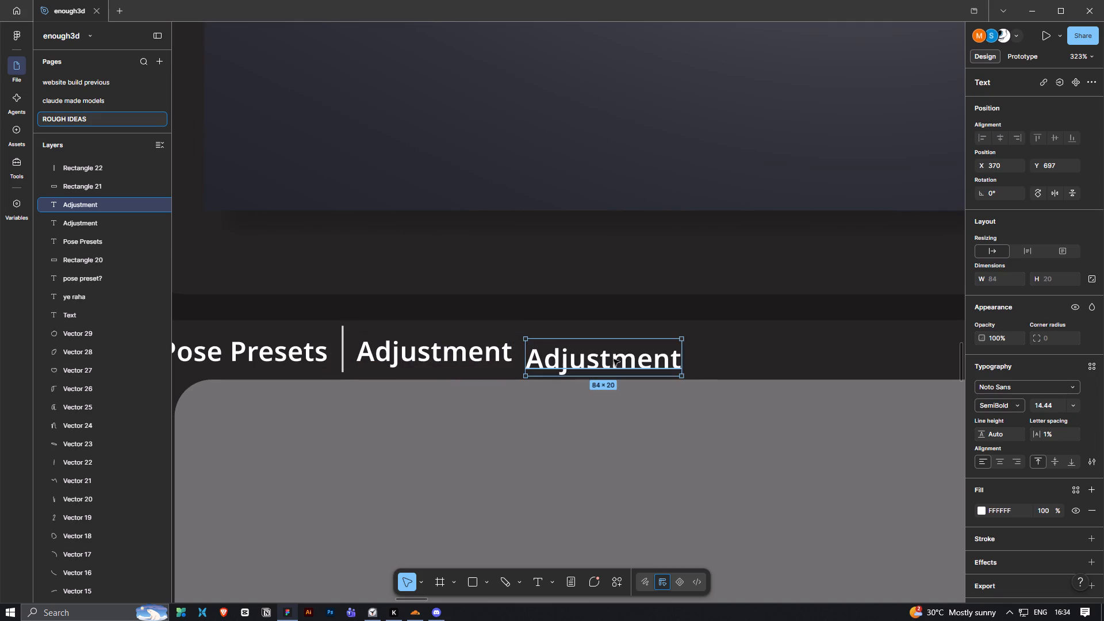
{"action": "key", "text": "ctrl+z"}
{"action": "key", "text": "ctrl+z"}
Duplicate the thin vertical divider to the right of the Adjustment label, at about X 370, Y 690.
{"action": "left_click", "coordinate": [344, 336]}
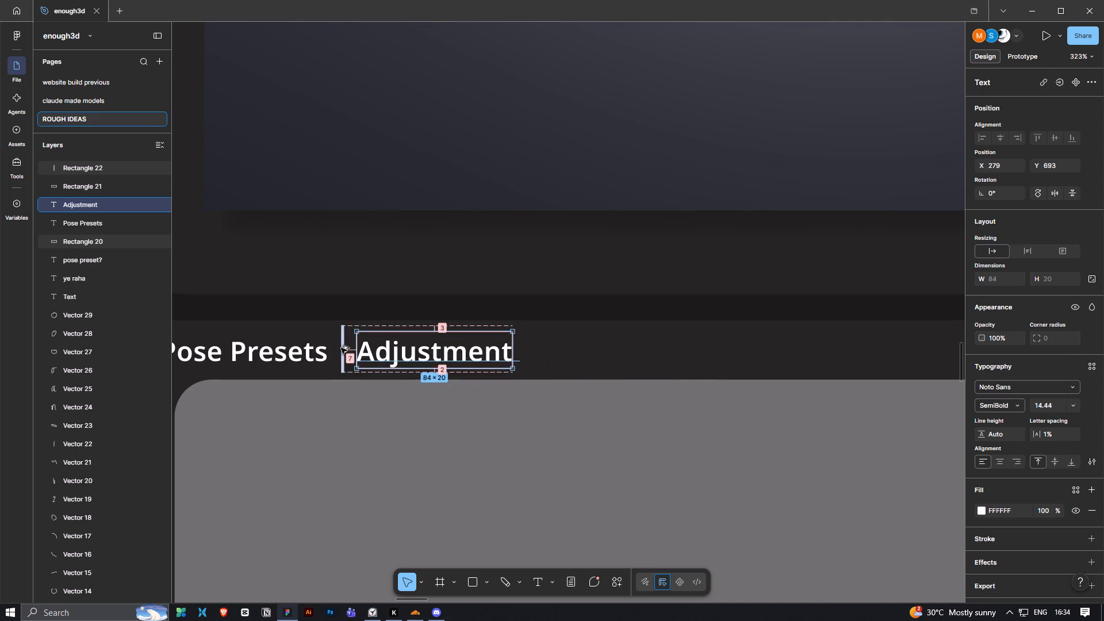
{"action": "left_click_drag", "start_coordinate": [341, 348], "coordinate": [524, 366], "text": "alt"}
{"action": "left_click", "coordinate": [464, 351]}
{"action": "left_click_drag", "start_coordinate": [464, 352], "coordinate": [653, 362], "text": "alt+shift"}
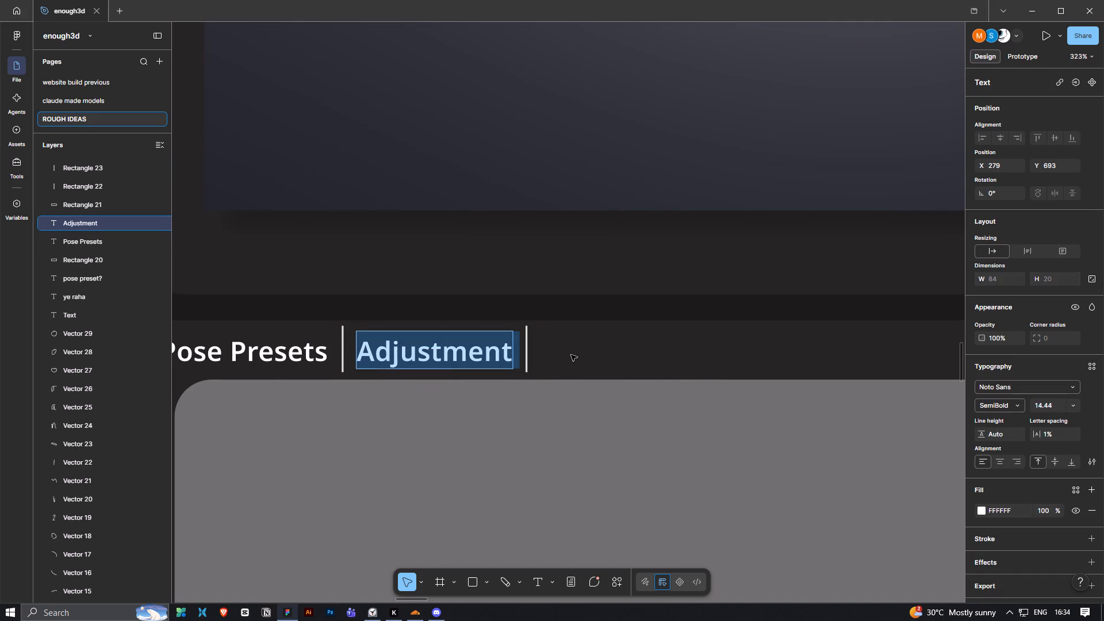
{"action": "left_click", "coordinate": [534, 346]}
Duplicate the Adjustment label after the second divider, at about X 378, Y 693, and change its text to "Grafh colours".
{"action": "scroll", "coordinate": [546, 355], "scroll_direction": "down", "scroll_amount": 4}
{"action": "key", "text": "space"}
{"action": "left_click_drag", "start_coordinate": [579, 366], "coordinate": [496, 371]}
{"action": "left_click_drag", "start_coordinate": [389, 354], "coordinate": [511, 363], "text": "alt+shift"}
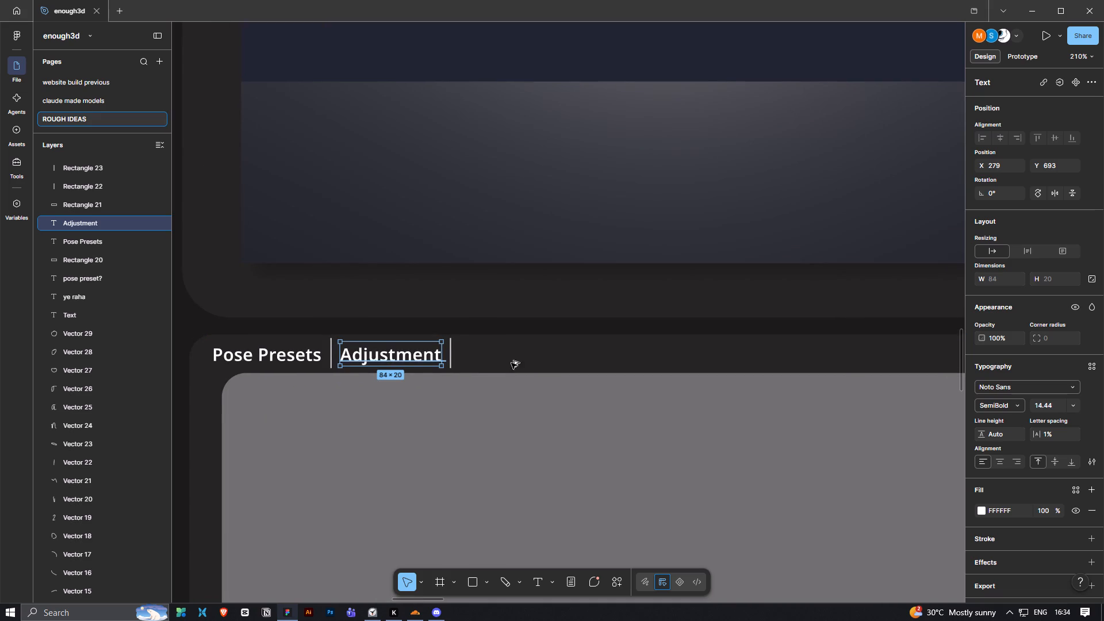
{"action": "left_click_drag", "start_coordinate": [511, 363], "coordinate": [509, 365], "text": "alt+shift"}
{"action": "double_click", "coordinate": [509, 363]}
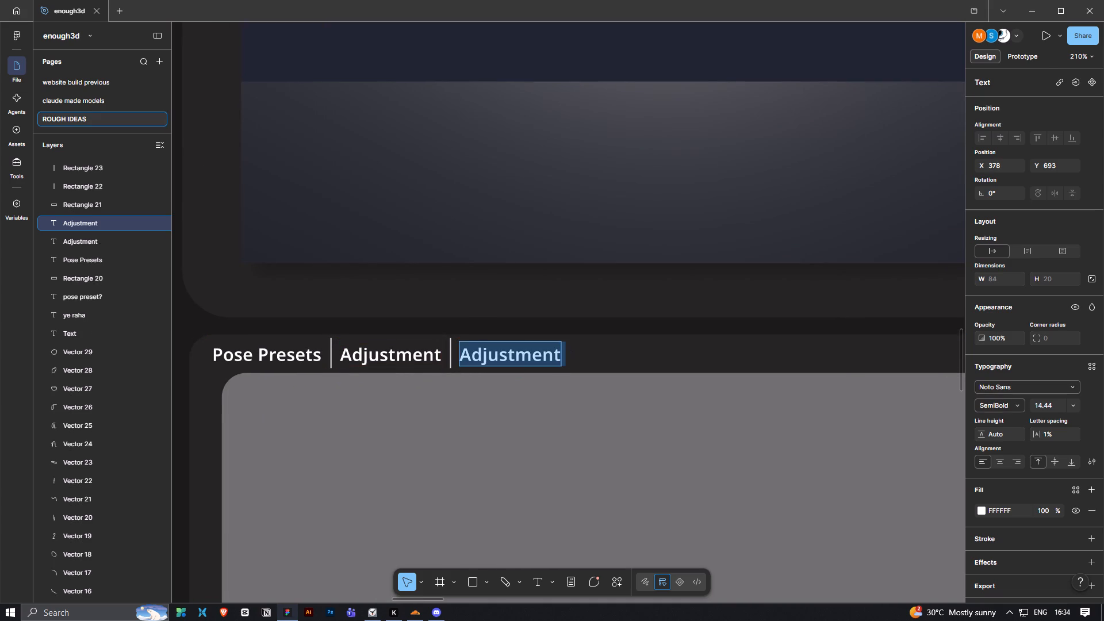
{"action": "type", "text": "Gra"}
{"action": "type", "text": "fh"}
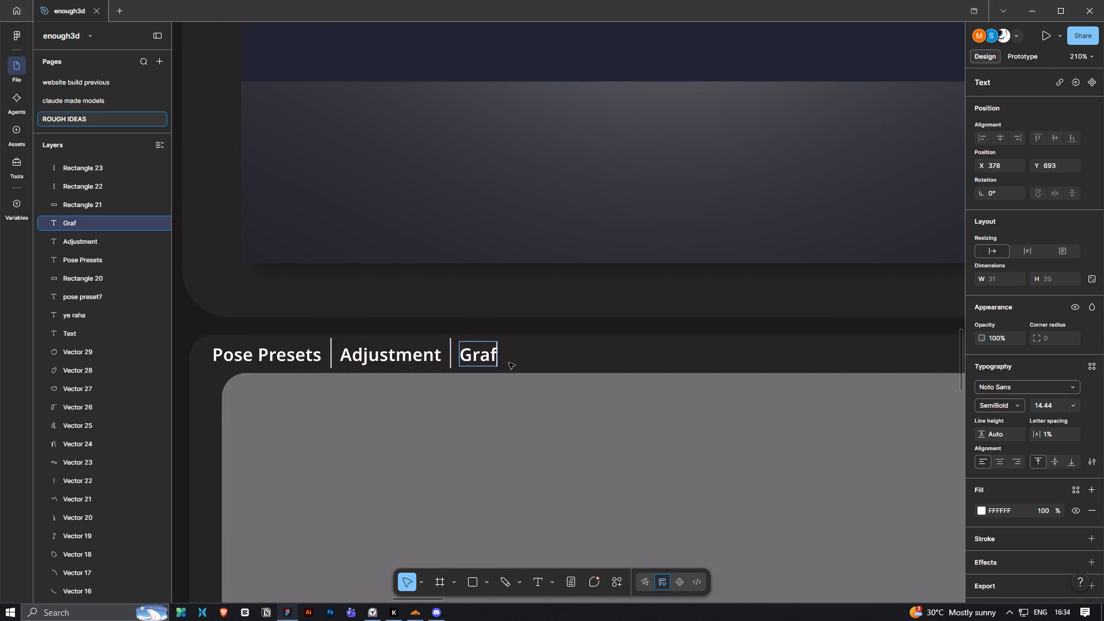
{"action": "key", "text": "space"}
{"action": "type", "text": "colours"}
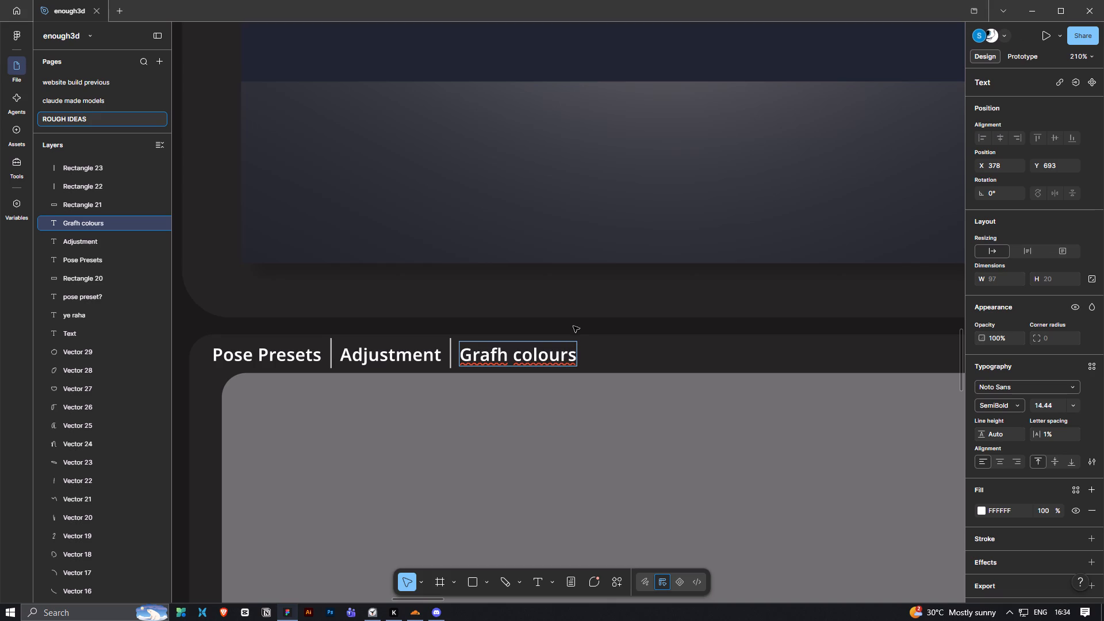
{"action": "left_click", "coordinate": [574, 325]}
Correct the misspelled first word of the third label so it reads "Graph colours".
{"action": "left_click", "coordinate": [504, 363]}
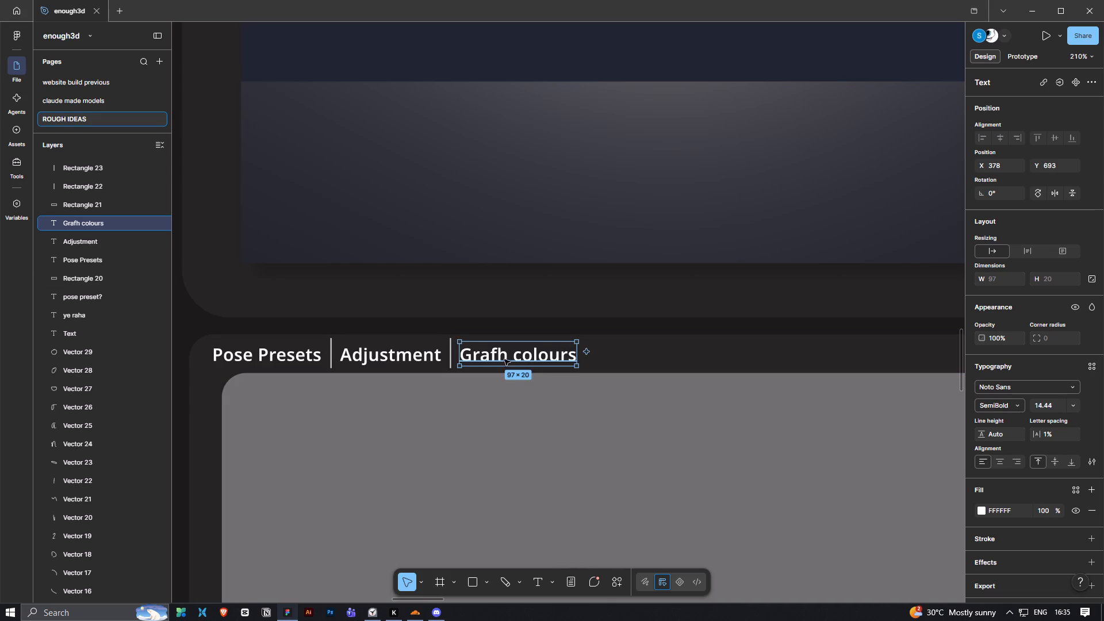
{"action": "double_click", "coordinate": [504, 359]}
{"action": "left_click", "coordinate": [504, 358]}
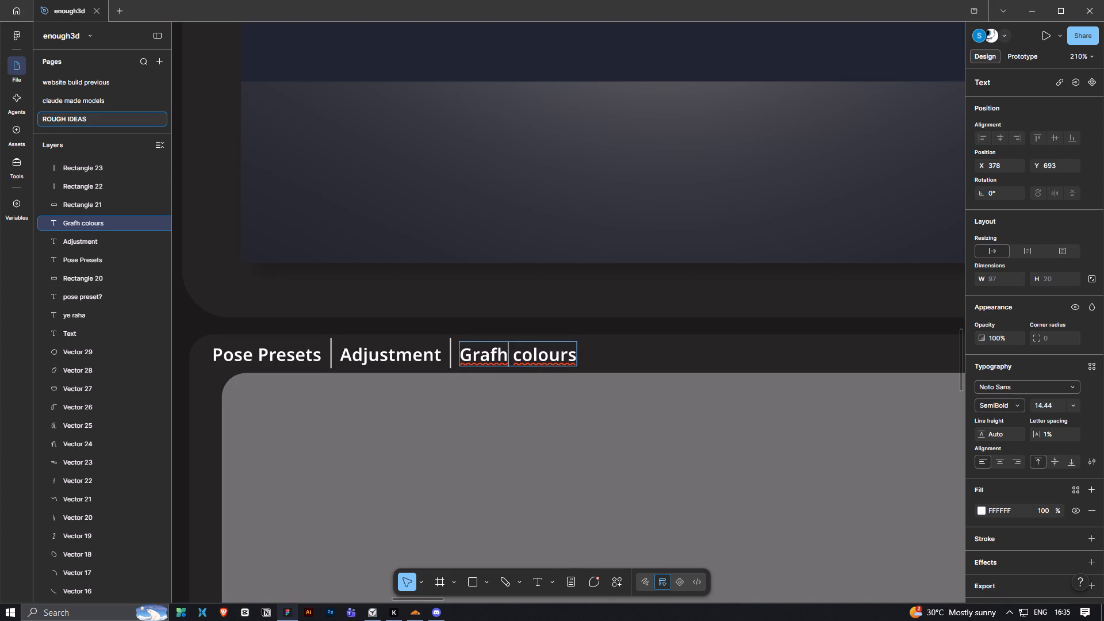
{"action": "key", "text": "BackSpace"}
{"action": "key", "text": "ctrl+z"}
{"action": "right_click", "coordinate": [503, 350]}
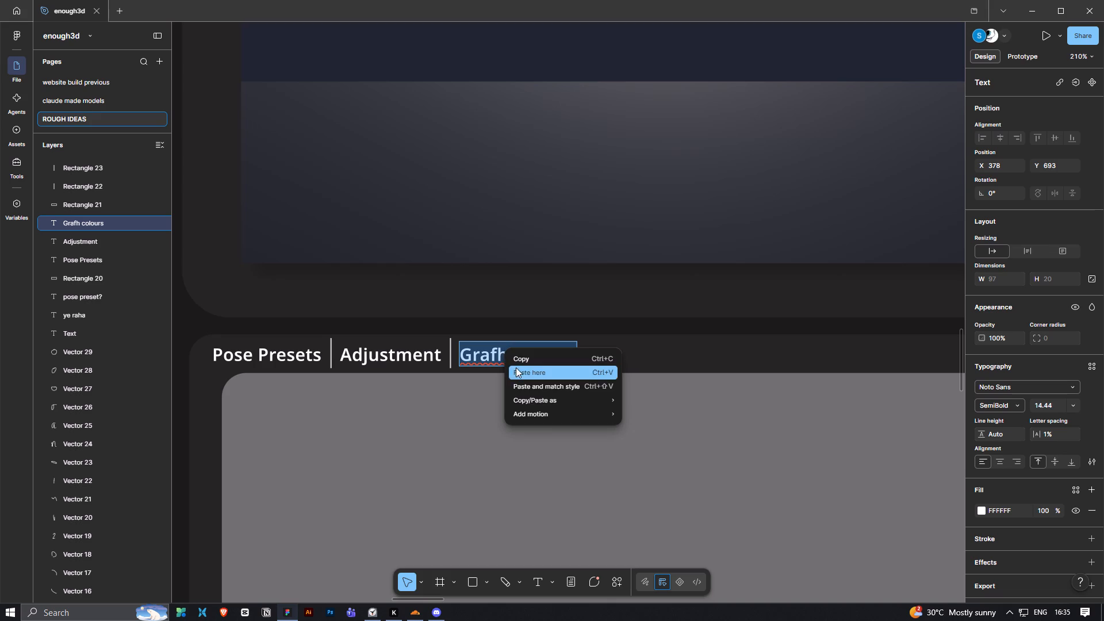
{"action": "double_click", "coordinate": [469, 350]}
{"action": "right_click", "coordinate": [485, 352]}
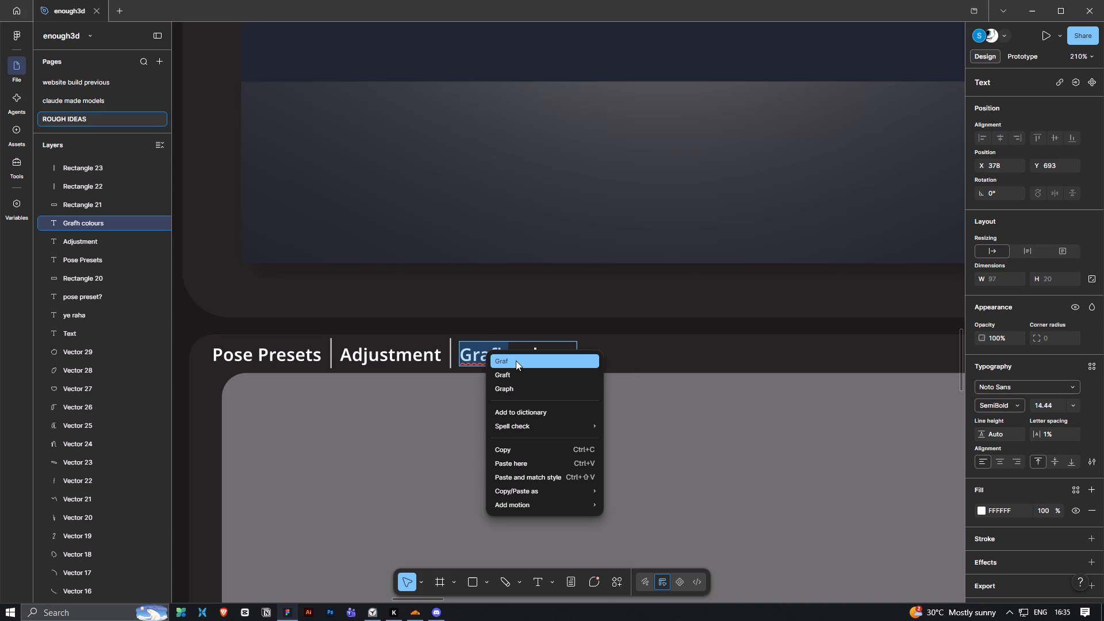
{"action": "left_click", "coordinate": [512, 385]}
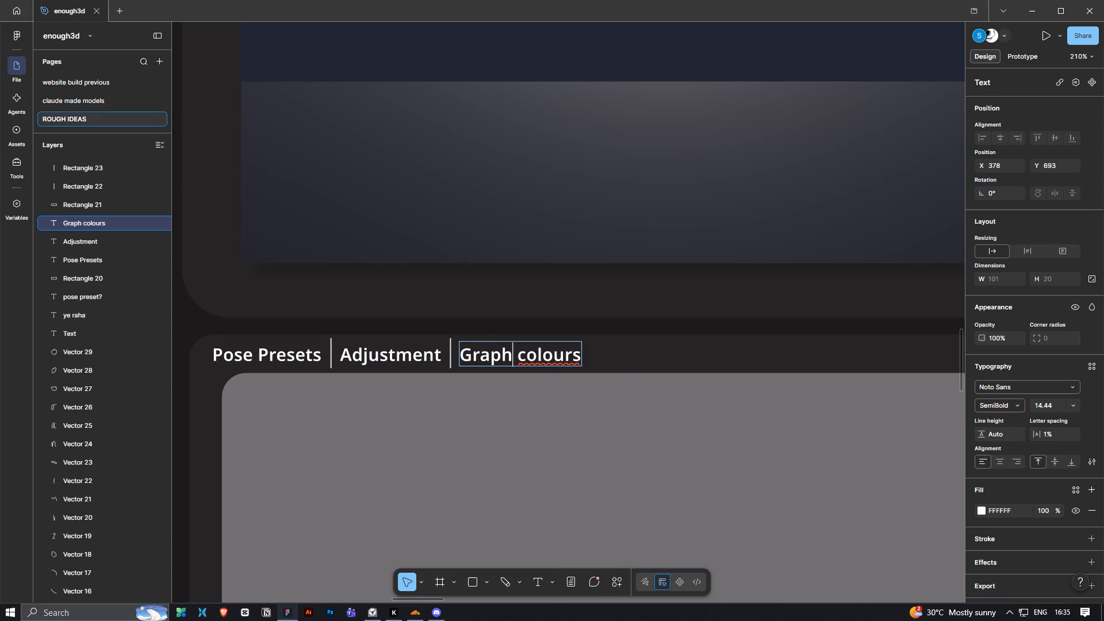
{"action": "left_click", "coordinate": [533, 329]}
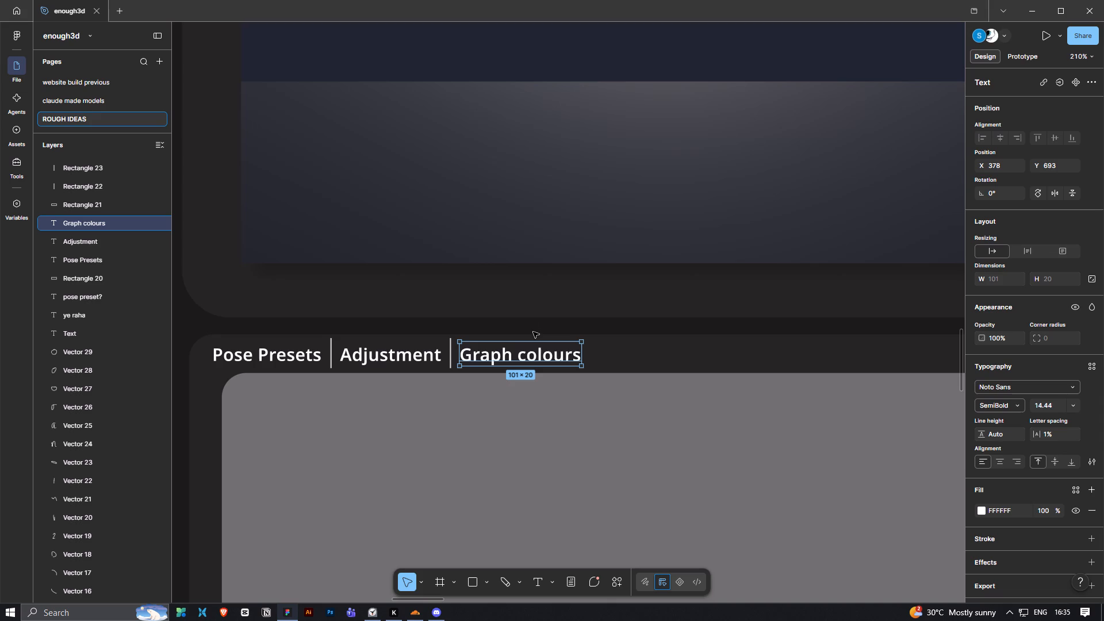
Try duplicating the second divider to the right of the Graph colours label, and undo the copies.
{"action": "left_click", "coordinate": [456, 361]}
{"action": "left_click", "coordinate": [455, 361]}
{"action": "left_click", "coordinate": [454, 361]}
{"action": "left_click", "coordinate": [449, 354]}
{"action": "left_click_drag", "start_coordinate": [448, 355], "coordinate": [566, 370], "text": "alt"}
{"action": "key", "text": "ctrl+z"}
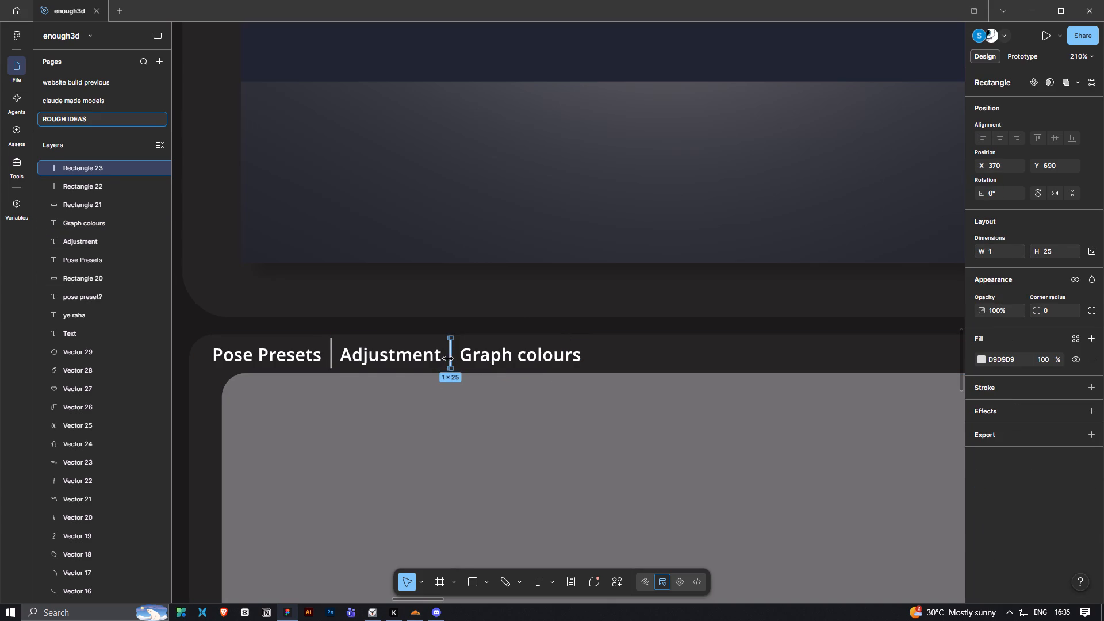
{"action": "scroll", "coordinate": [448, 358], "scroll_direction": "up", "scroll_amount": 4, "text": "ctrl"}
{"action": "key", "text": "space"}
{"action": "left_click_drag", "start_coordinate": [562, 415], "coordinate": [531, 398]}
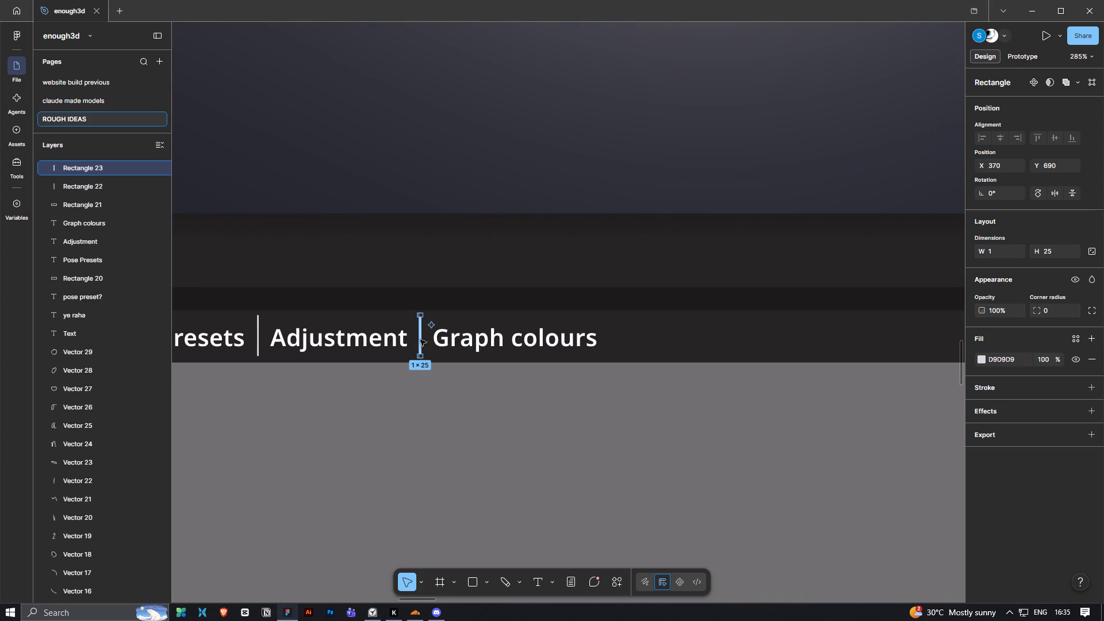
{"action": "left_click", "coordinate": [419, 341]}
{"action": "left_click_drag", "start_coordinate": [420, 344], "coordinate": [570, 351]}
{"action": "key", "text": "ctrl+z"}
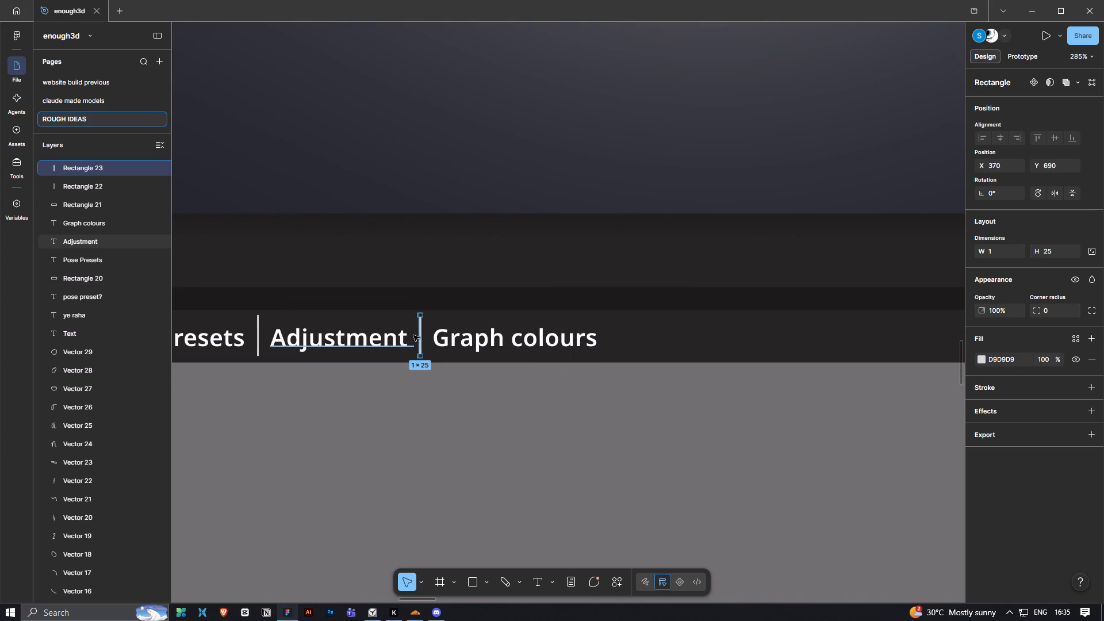
Duplicate the second divider to the right of the Graph colours label, at about X 486, Y 690.
{"action": "left_click_drag", "start_coordinate": [420, 340], "coordinate": [596, 354], "text": "alt+shift"}
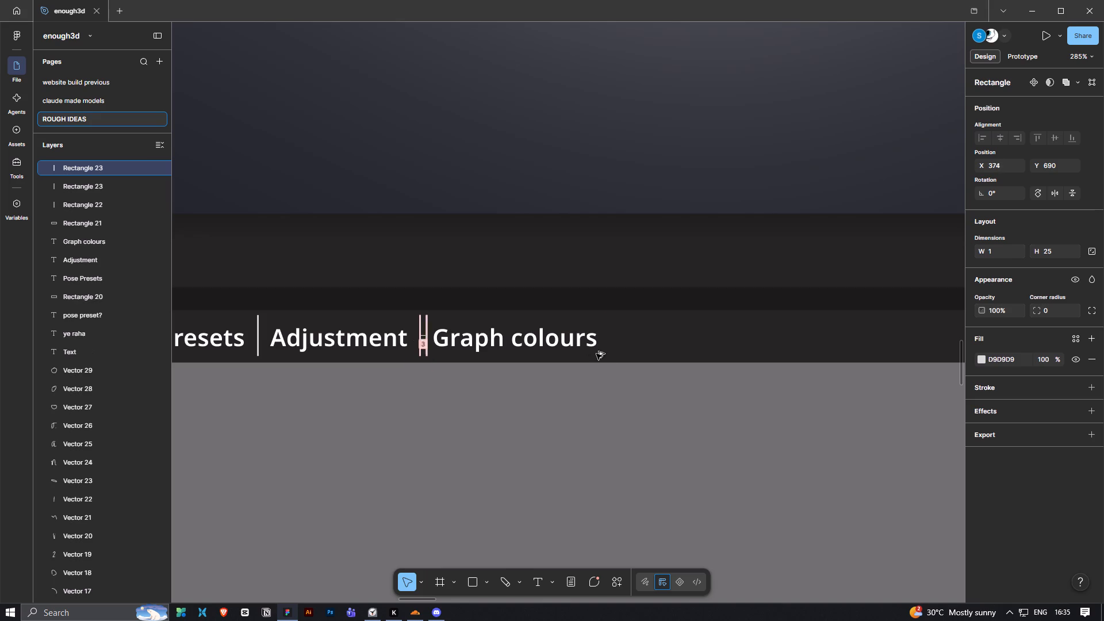
{"action": "left_click_drag", "start_coordinate": [596, 354], "coordinate": [610, 356], "text": "alt+shift"}
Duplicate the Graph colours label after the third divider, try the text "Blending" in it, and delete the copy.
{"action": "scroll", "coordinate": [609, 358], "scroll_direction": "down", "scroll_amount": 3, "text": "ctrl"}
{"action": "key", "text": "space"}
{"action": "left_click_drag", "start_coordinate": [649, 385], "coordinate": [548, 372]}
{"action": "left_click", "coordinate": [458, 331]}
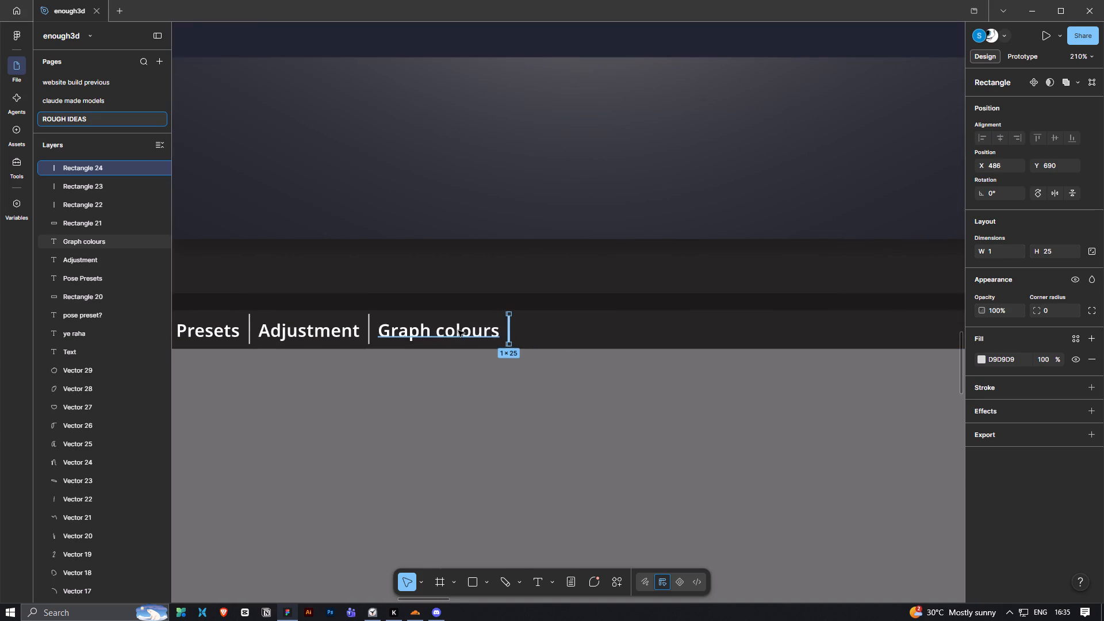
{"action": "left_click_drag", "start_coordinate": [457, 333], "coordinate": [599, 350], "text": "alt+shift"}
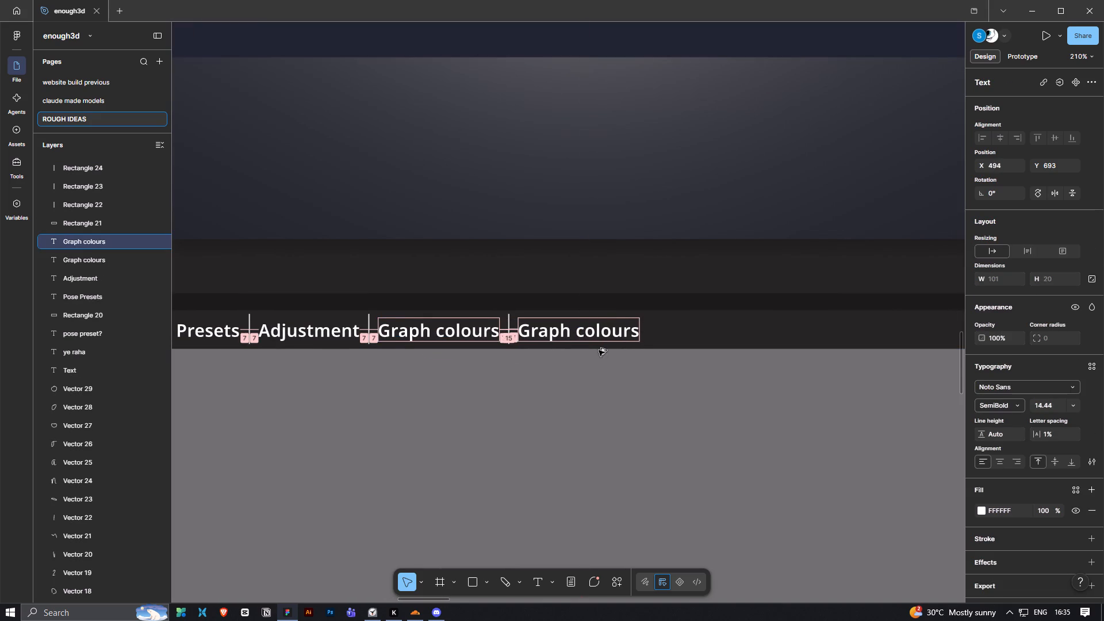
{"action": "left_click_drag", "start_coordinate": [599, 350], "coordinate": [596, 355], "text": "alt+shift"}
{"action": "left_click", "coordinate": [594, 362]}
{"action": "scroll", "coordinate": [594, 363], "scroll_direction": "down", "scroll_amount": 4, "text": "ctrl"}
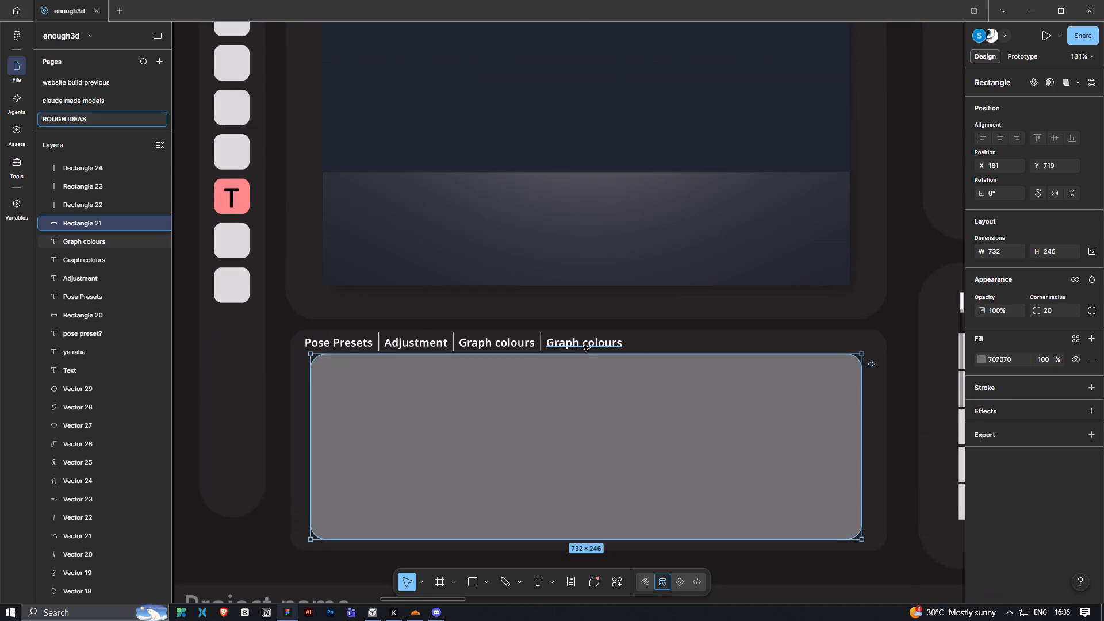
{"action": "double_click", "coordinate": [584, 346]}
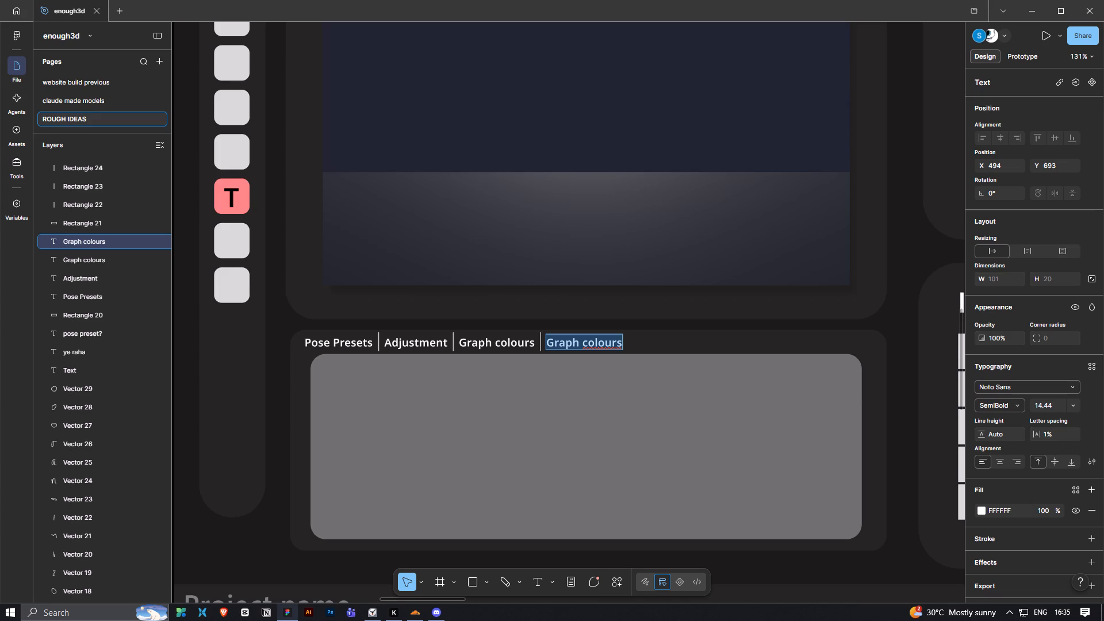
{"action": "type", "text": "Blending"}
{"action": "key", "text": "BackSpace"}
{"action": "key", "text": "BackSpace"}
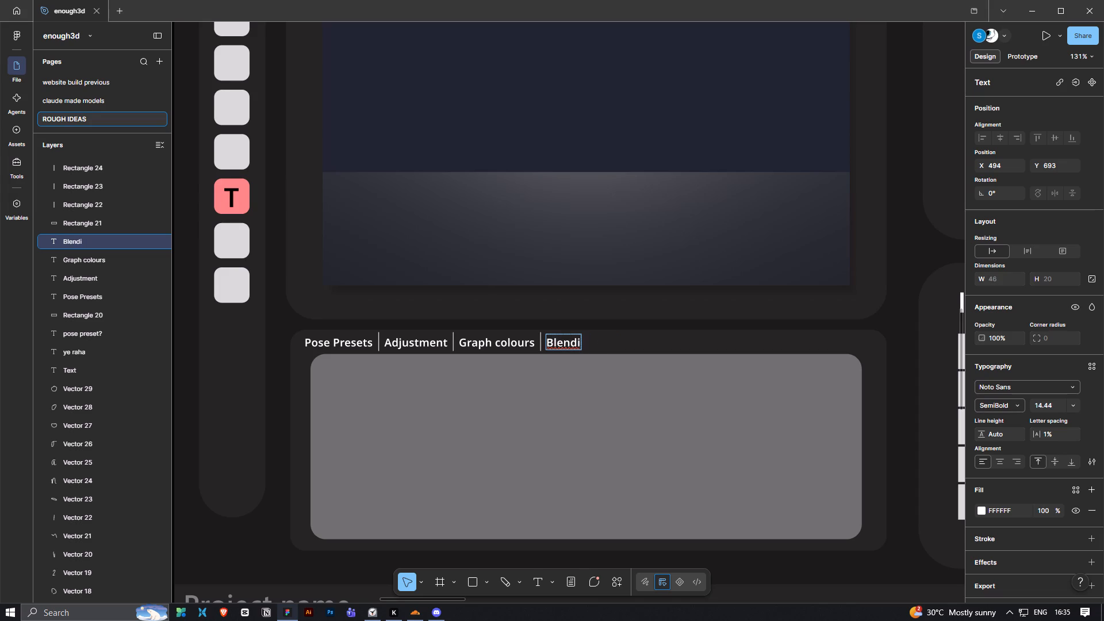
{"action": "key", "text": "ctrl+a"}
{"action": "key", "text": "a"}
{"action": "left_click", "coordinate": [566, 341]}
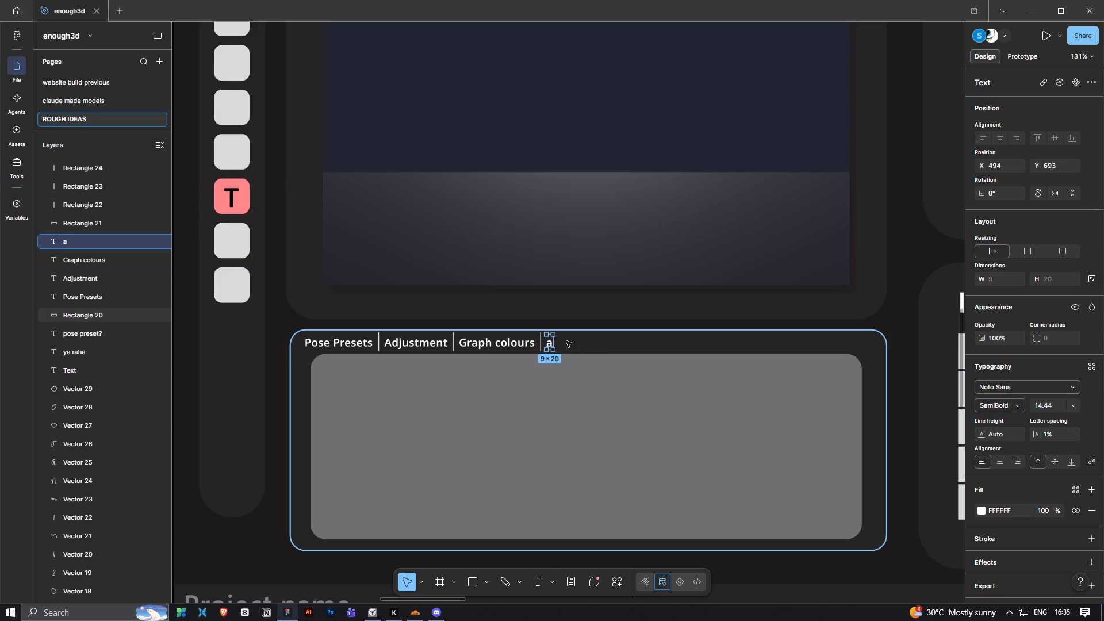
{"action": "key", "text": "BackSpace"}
Change the Pose Presets label's fill to light red, FFA1A1.
{"action": "left_click", "coordinate": [344, 344]}
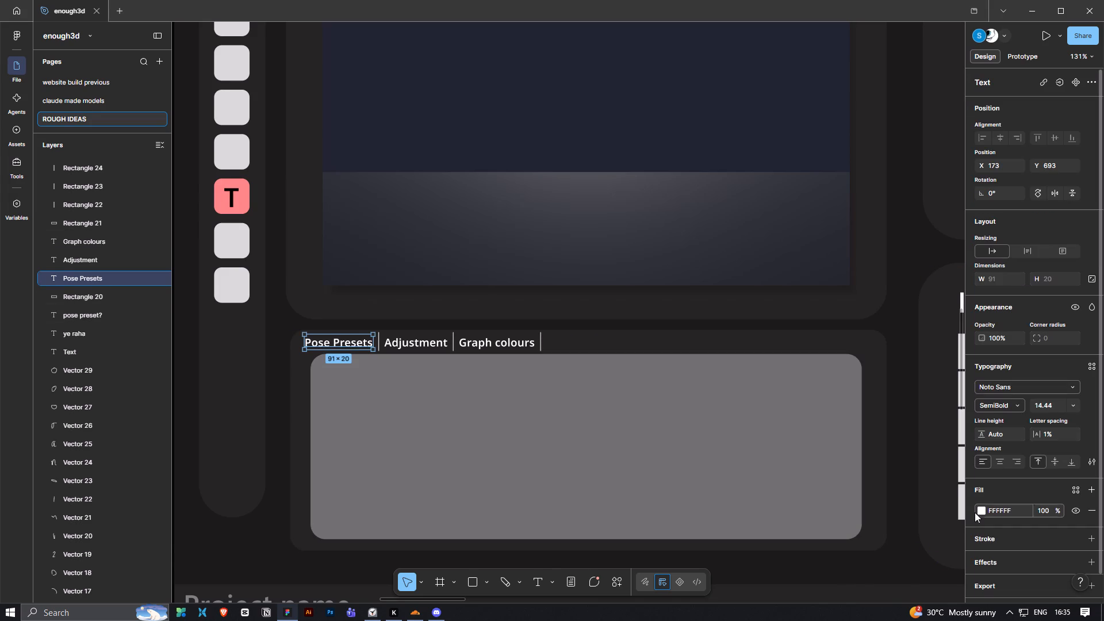
{"action": "left_click", "coordinate": [978, 507]}
{"action": "left_click_drag", "start_coordinate": [877, 362], "coordinate": [880, 312]}
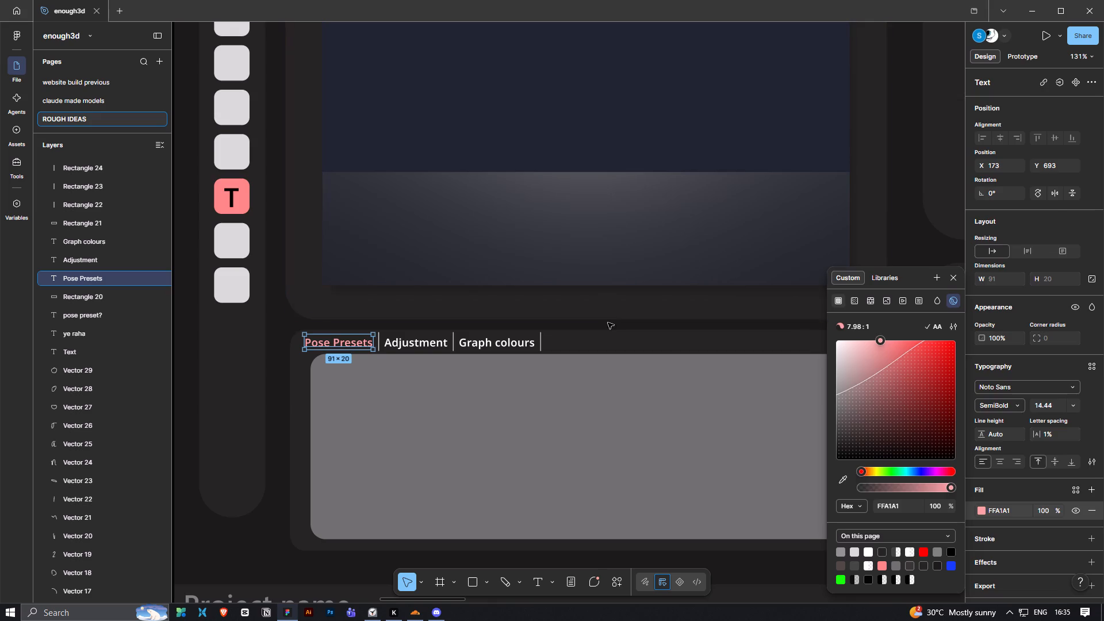
{"action": "left_click", "coordinate": [608, 323]}
Place a 100 × 100 square on the grey inner rectangle below the labels, at about X 285, Y 764.
{"action": "scroll", "coordinate": [610, 324], "scroll_direction": "down", "scroll_amount": 6}
{"action": "left_click", "coordinate": [308, 342]}
{"action": "key", "text": "space"}
{"action": "key", "text": "space"}
{"action": "key", "text": "space"}
{"action": "key", "text": "space"}
{"action": "key", "text": "space"}
{"action": "key", "text": "space"}
{"action": "left_click_drag", "start_coordinate": [536, 453], "coordinate": [404, 432]}
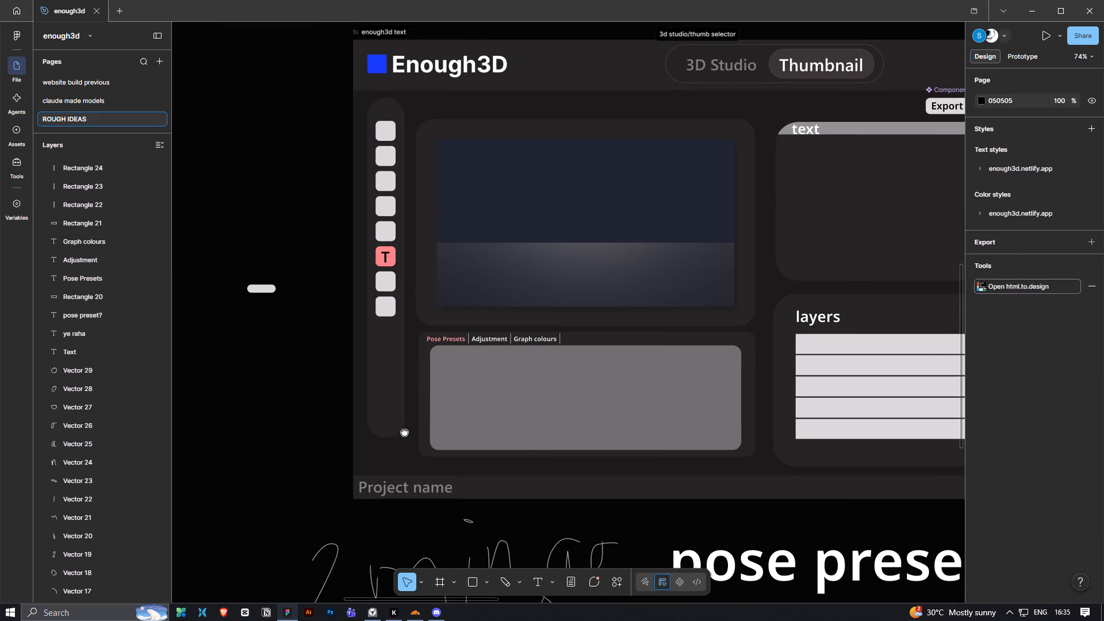
{"action": "left_click_drag", "start_coordinate": [404, 432], "coordinate": [394, 432]}
{"action": "scroll", "coordinate": [450, 420], "scroll_direction": "down", "scroll_amount": 2, "text": "ctrl"}
{"action": "scroll", "coordinate": [374, 412], "scroll_direction": "up", "scroll_amount": 9, "text": "ctrl"}
{"action": "scroll", "coordinate": [423, 397], "scroll_direction": "up", "scroll_amount": 2, "text": "ctrl"}
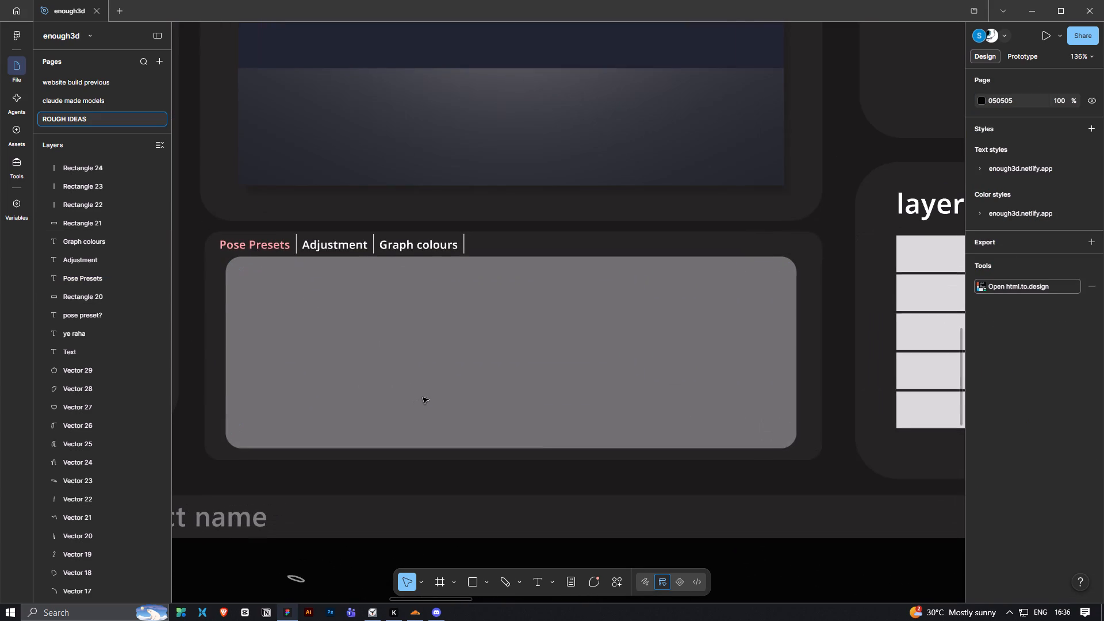
{"action": "left_click", "coordinate": [430, 410], "text": "ctrl"}
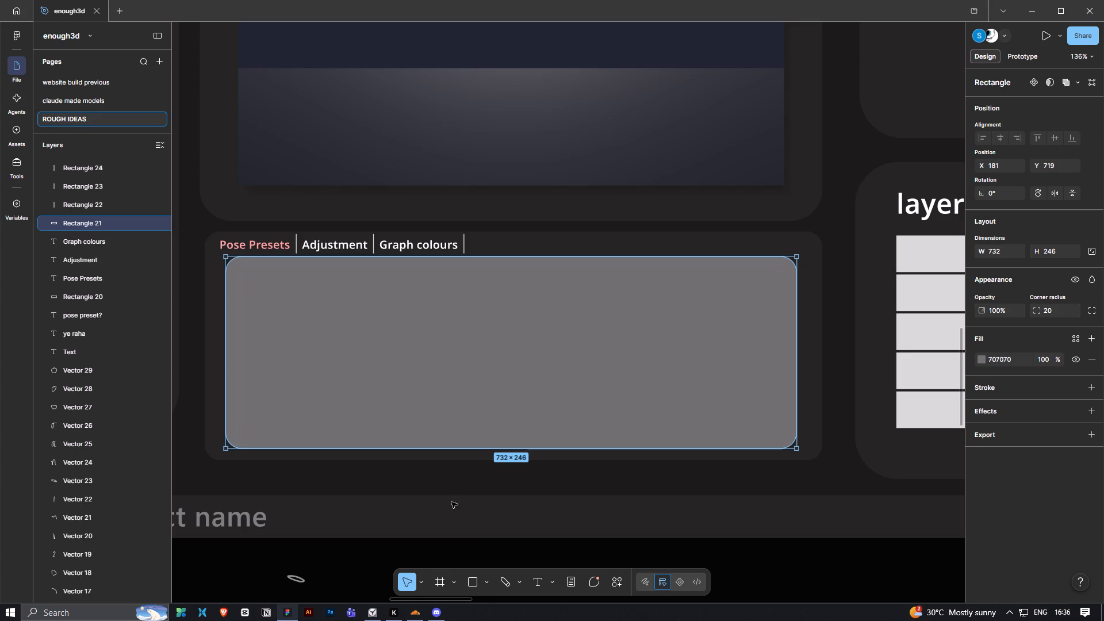
{"action": "left_click", "coordinate": [477, 580]}
{"action": "left_click", "coordinate": [346, 331]}
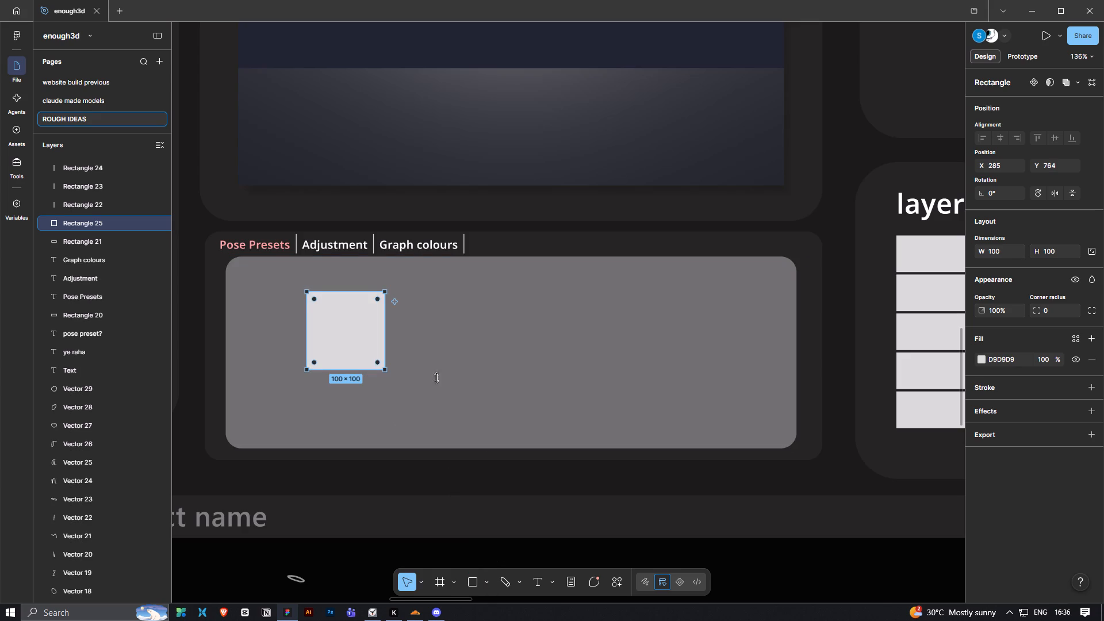
Set the new square's corner radius to 20.
{"action": "double_click", "coordinate": [355, 320]}
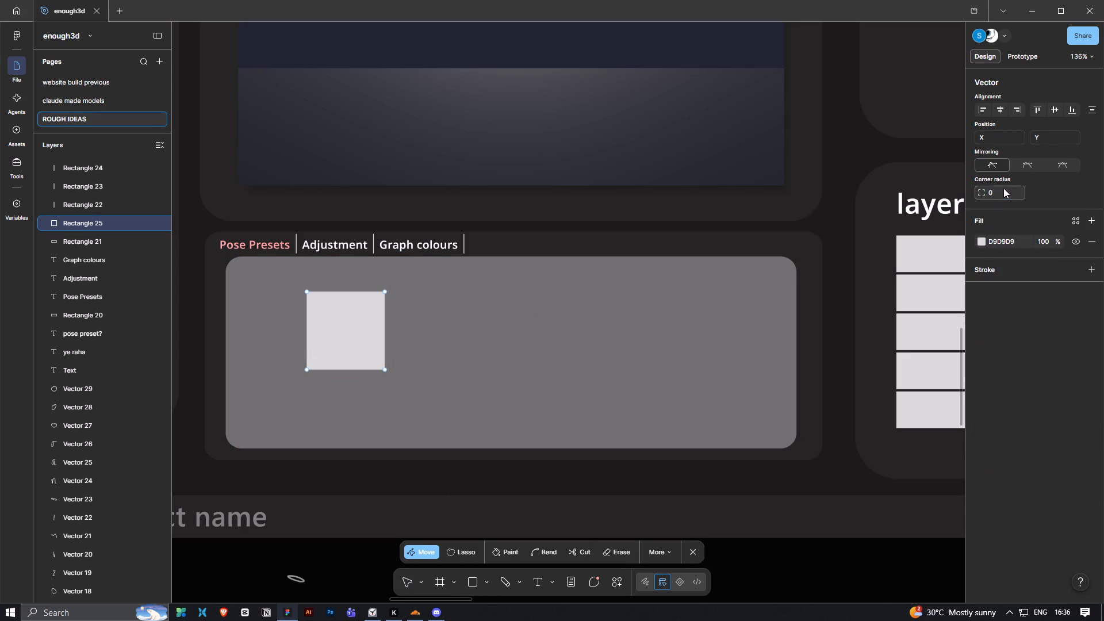
{"action": "left_click", "coordinate": [1003, 187]}
{"action": "type", "text": "10"}
{"action": "key", "text": "Return"}
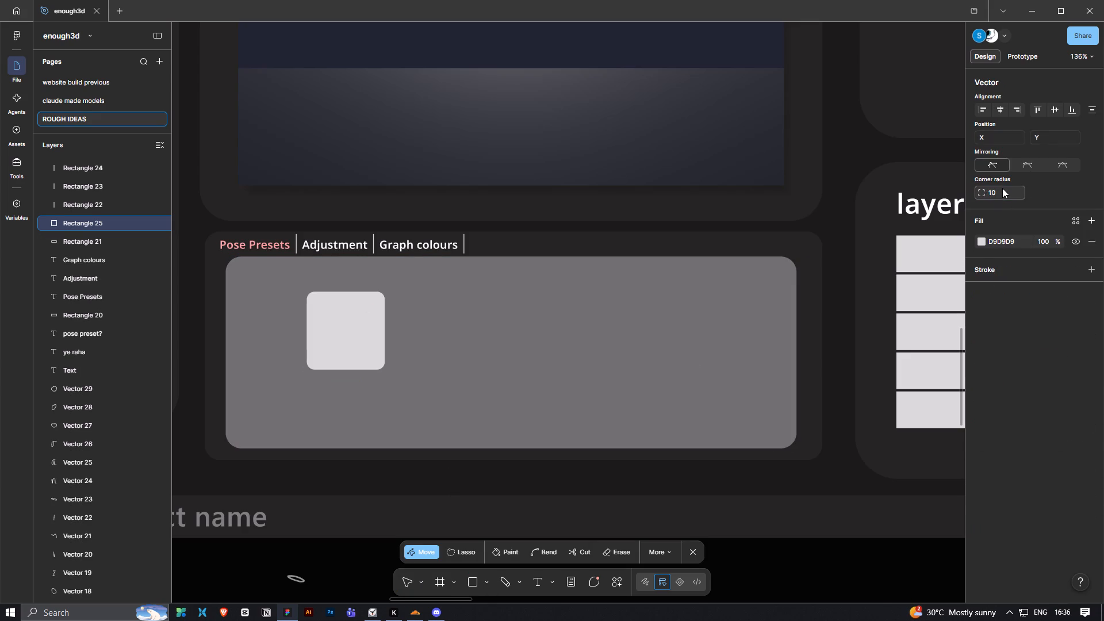
{"action": "left_click", "coordinate": [991, 193]}
{"action": "type", "text": "20"}
{"action": "key", "text": "Return"}
{"action": "left_click", "coordinate": [539, 270]}
Move the rounded square into the grey rectangle's upper-left corner, at about Y 732, leaving a small margin.
{"action": "key", "text": "space"}
{"action": "left_click_drag", "start_coordinate": [340, 334], "coordinate": [270, 313]}
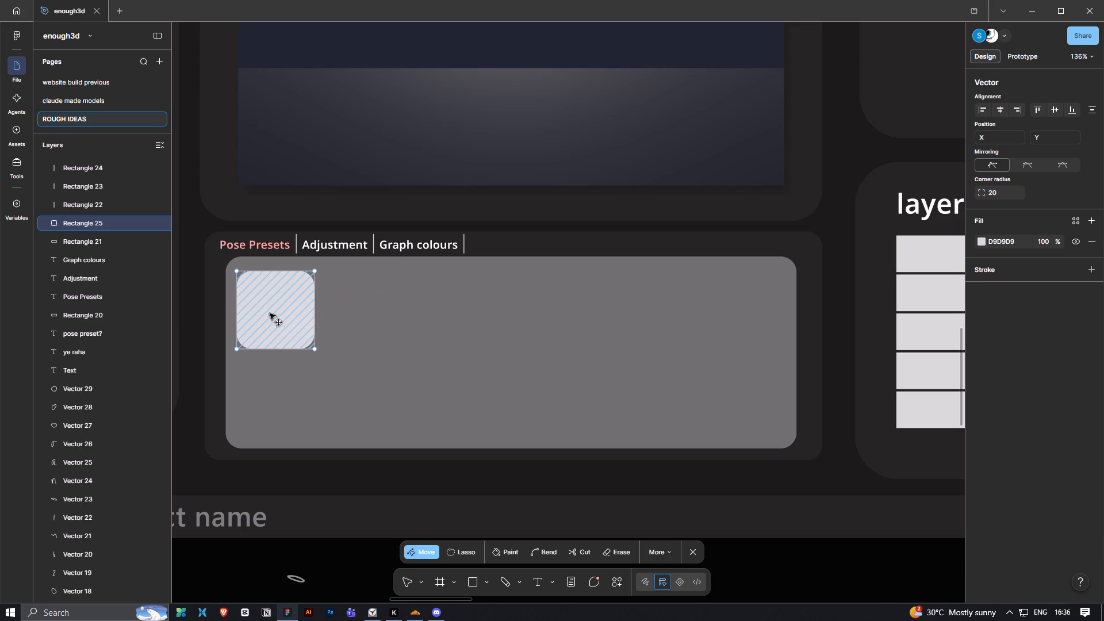
{"action": "left_click_drag", "start_coordinate": [270, 313], "coordinate": [275, 313]}
{"action": "key", "text": "Escape"}
{"action": "key", "text": "Escape"}
{"action": "left_click_drag", "start_coordinate": [285, 312], "coordinate": [280, 306]}
Duplicate the rounded square three times to its right, forming a row of four with 12 px spacing.
{"action": "left_click_drag", "start_coordinate": [282, 313], "coordinate": [370, 329], "text": "alt+shift"}
{"action": "left_click_drag", "start_coordinate": [365, 316], "coordinate": [453, 329], "text": "alt+shift"}
{"action": "left_click_drag", "start_coordinate": [439, 315], "coordinate": [525, 332], "text": "alt+shift"}
Duplicate the four-square row to its right with 12 px spacing, and delete the two outermost copies to leave six tiles.
{"action": "left_click", "coordinate": [292, 359], "text": "ctrl"}
{"action": "left_click_drag", "start_coordinate": [281, 367], "coordinate": [536, 313], "text": "ctrl"}
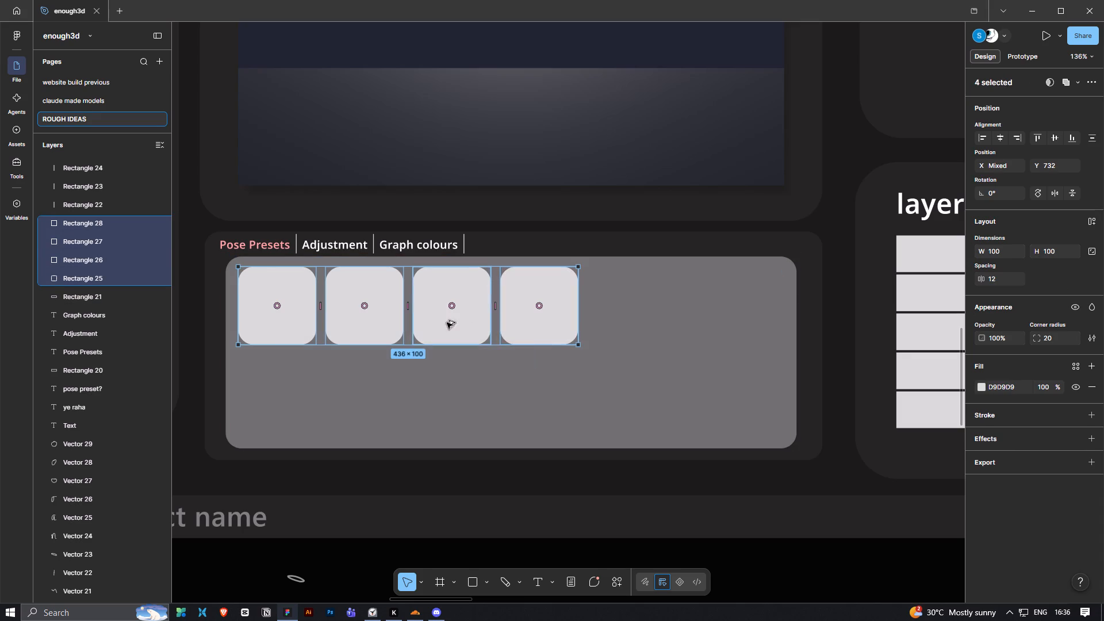
{"action": "left_click_drag", "start_coordinate": [435, 325], "coordinate": [783, 321], "text": "alt+shift"}
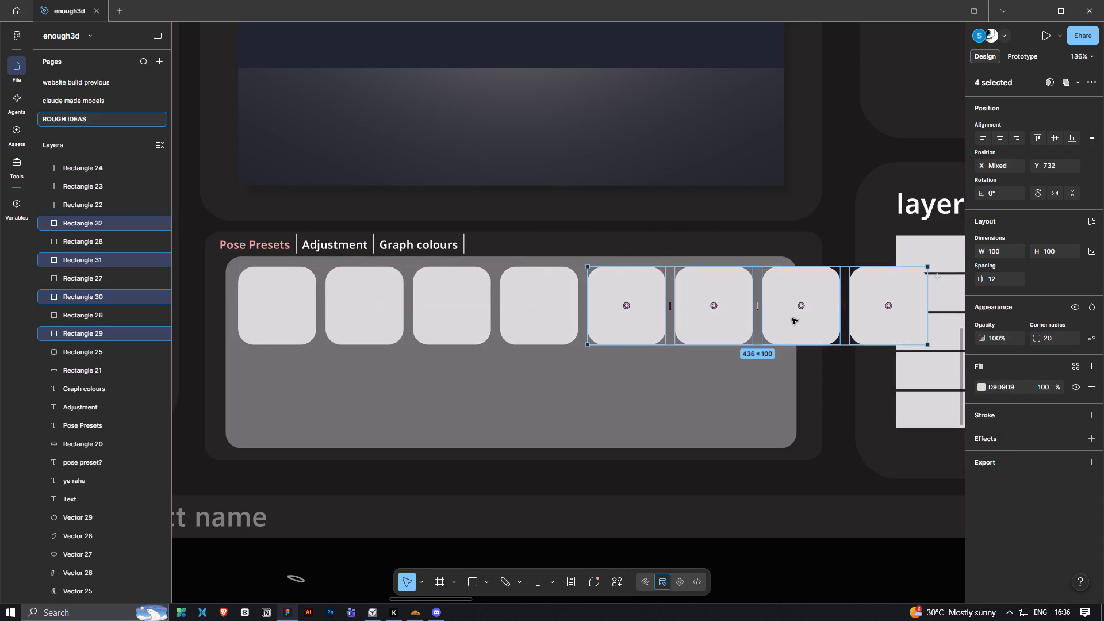
{"action": "left_click", "coordinate": [796, 317]}
{"action": "key", "text": "BackSpace"}
{"action": "left_click", "coordinate": [847, 324]}
{"action": "left_click", "coordinate": [861, 321]}
{"action": "key", "text": "BackSpace"}
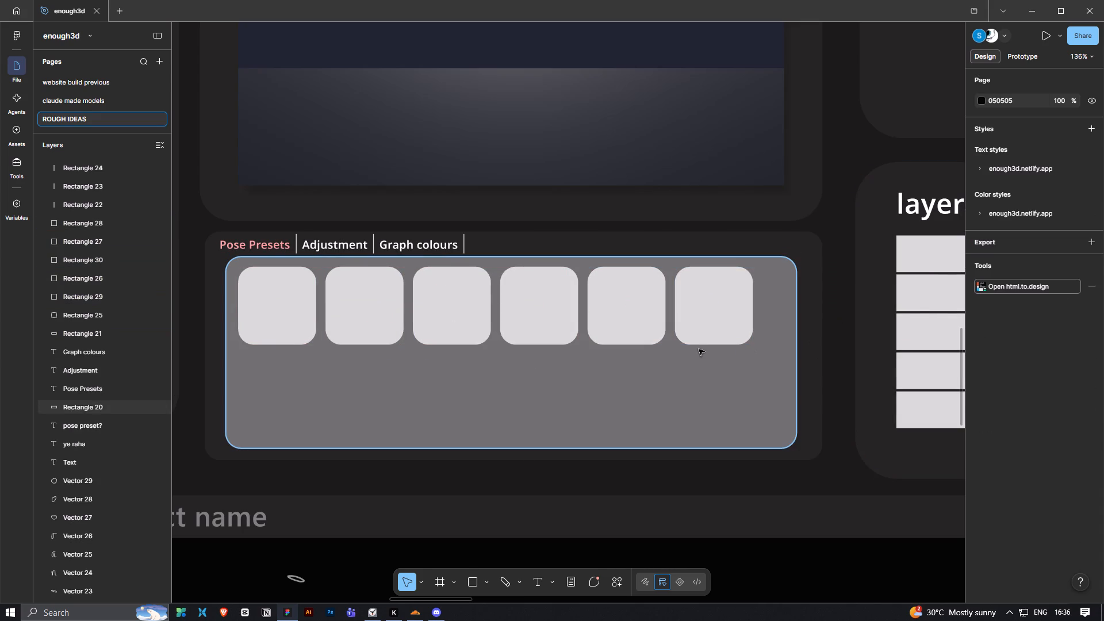
Duplicate the tiles as a second row below at Y 842, including a sixth tile aligned at X 757.
{"action": "left_click_drag", "start_coordinate": [274, 378], "coordinate": [623, 348]}
{"action": "key", "text": "ctrl+z"}
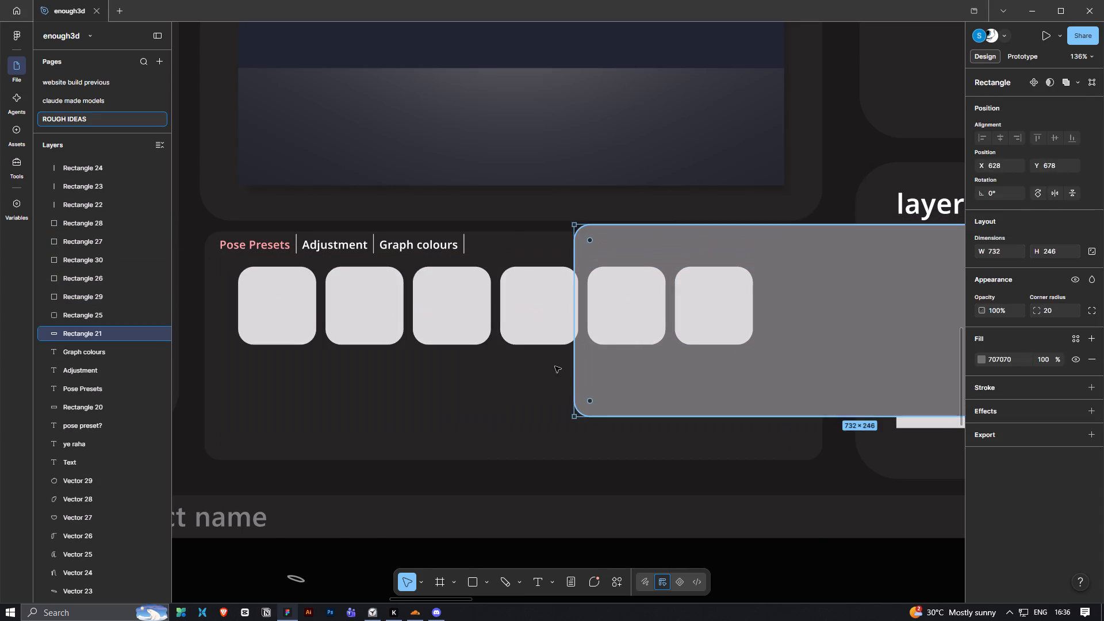
{"action": "left_click_drag", "start_coordinate": [294, 401], "coordinate": [668, 290], "text": "ctrl"}
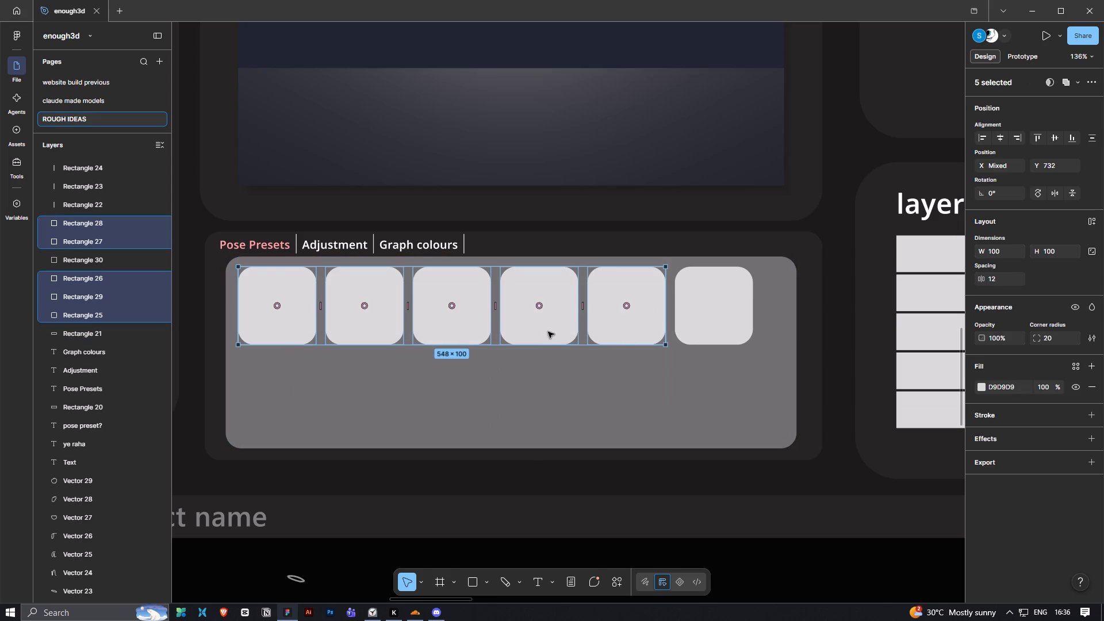
{"action": "left_click_drag", "start_coordinate": [546, 329], "coordinate": [545, 416], "text": "alt+shift"}
{"action": "left_click", "coordinate": [619, 412]}
{"action": "left_click_drag", "start_coordinate": [618, 421], "coordinate": [685, 419], "text": "alt"}
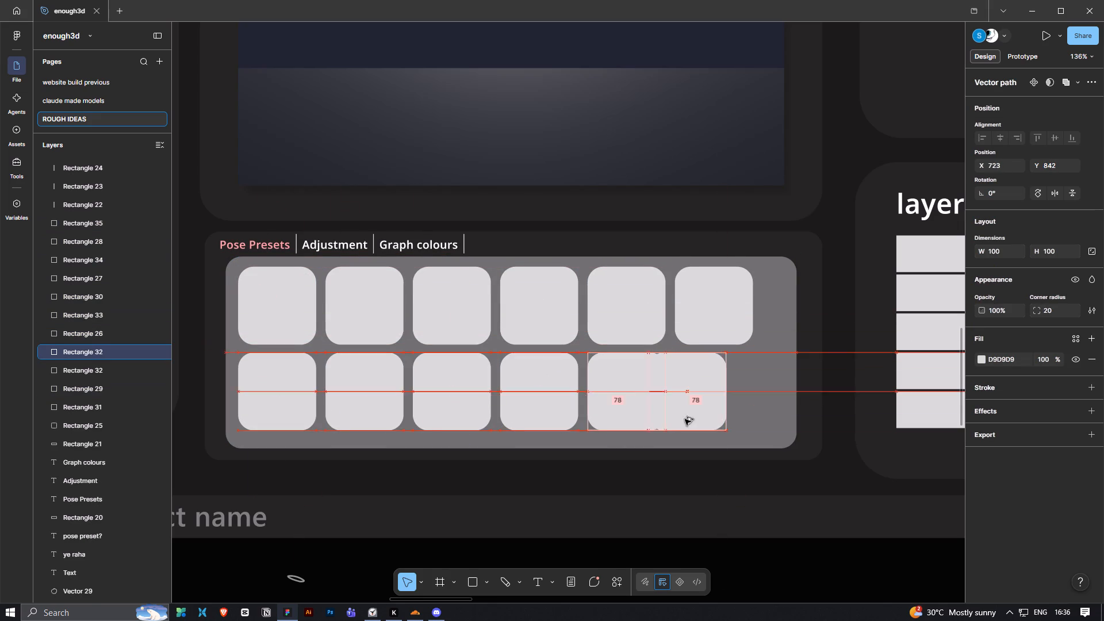
{"action": "left_click_drag", "start_coordinate": [685, 419], "coordinate": [709, 424], "text": "alt"}
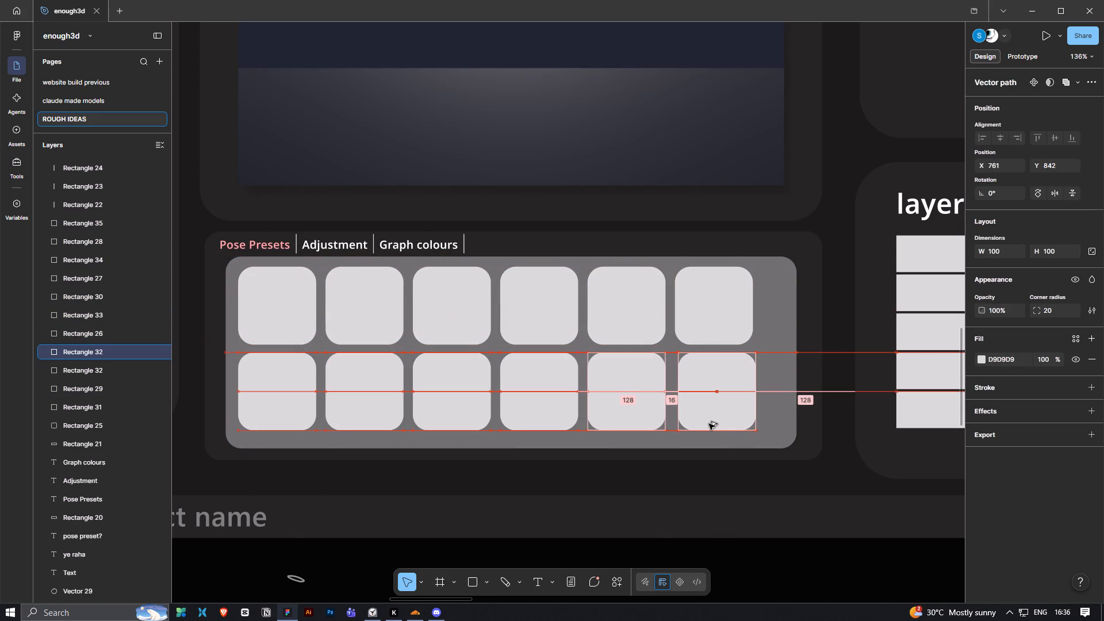
{"action": "left_click_drag", "start_coordinate": [709, 424], "coordinate": [706, 424], "text": "alt"}
{"action": "left_click", "coordinate": [757, 409]}
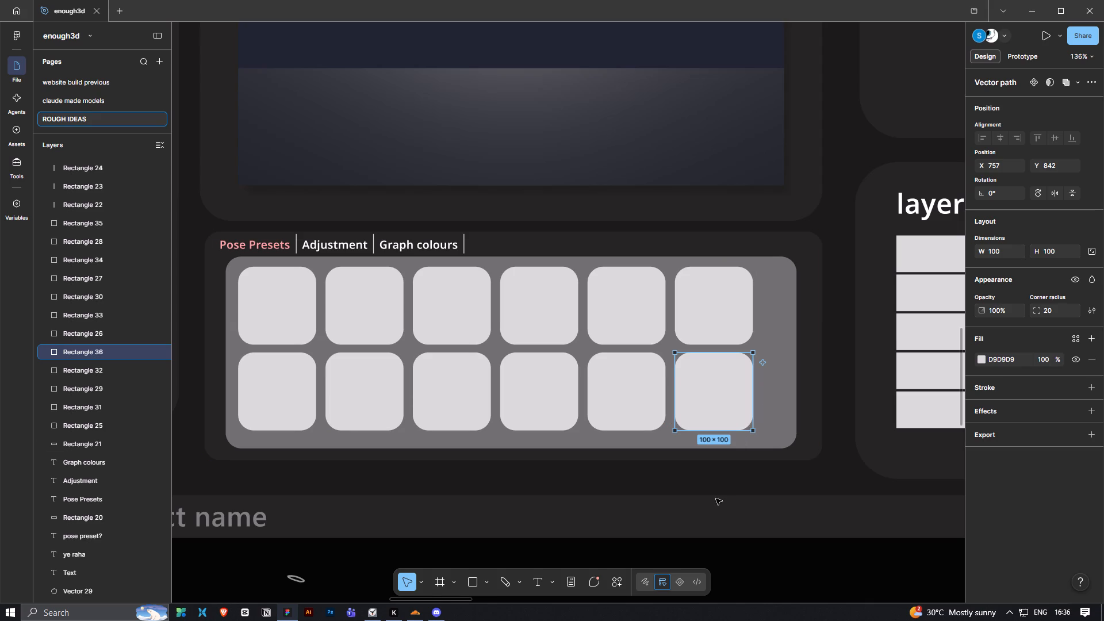
Move all twelve tiles together so the grid is centred inside the grey rectangle.
{"action": "scroll", "coordinate": [715, 500], "scroll_direction": "down", "scroll_amount": 3, "text": "ctrl"}
{"action": "left_click", "coordinate": [662, 507]}
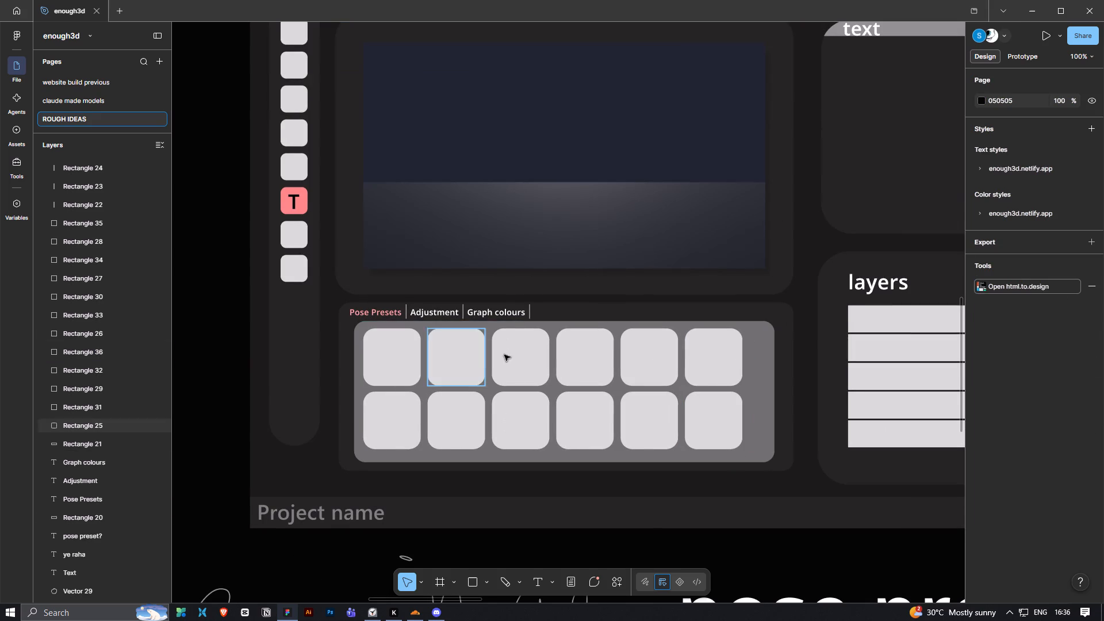
{"action": "left_click_drag", "start_coordinate": [364, 329], "coordinate": [384, 335], "text": "ctrl"}
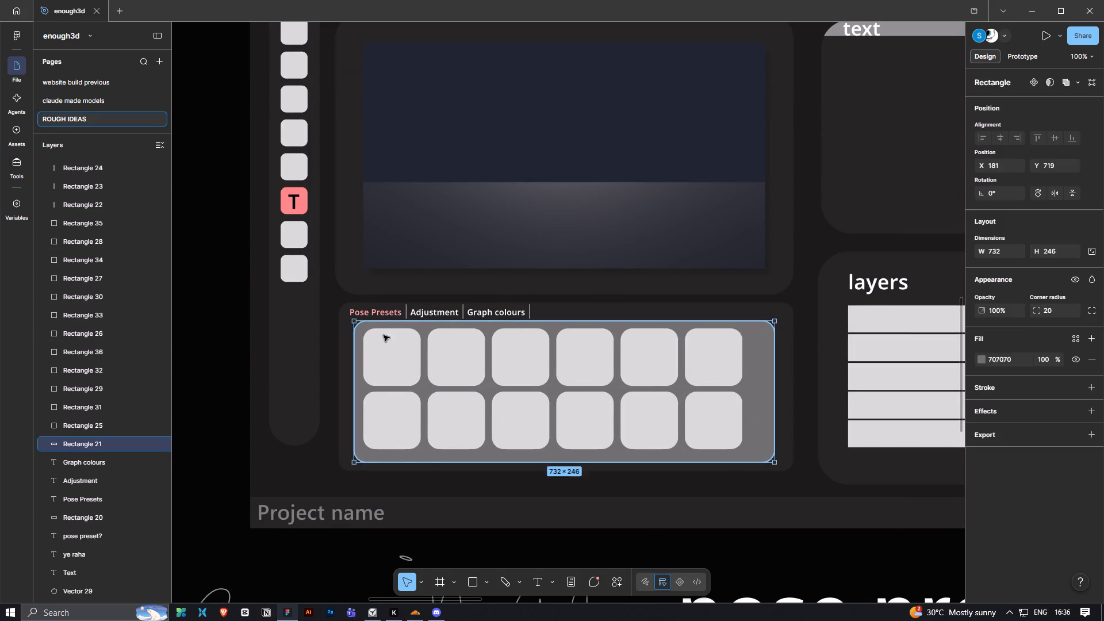
{"action": "left_click_drag", "start_coordinate": [384, 335], "coordinate": [712, 455], "text": "ctrl"}
{"action": "left_click_drag", "start_coordinate": [600, 424], "coordinate": [609, 425]}
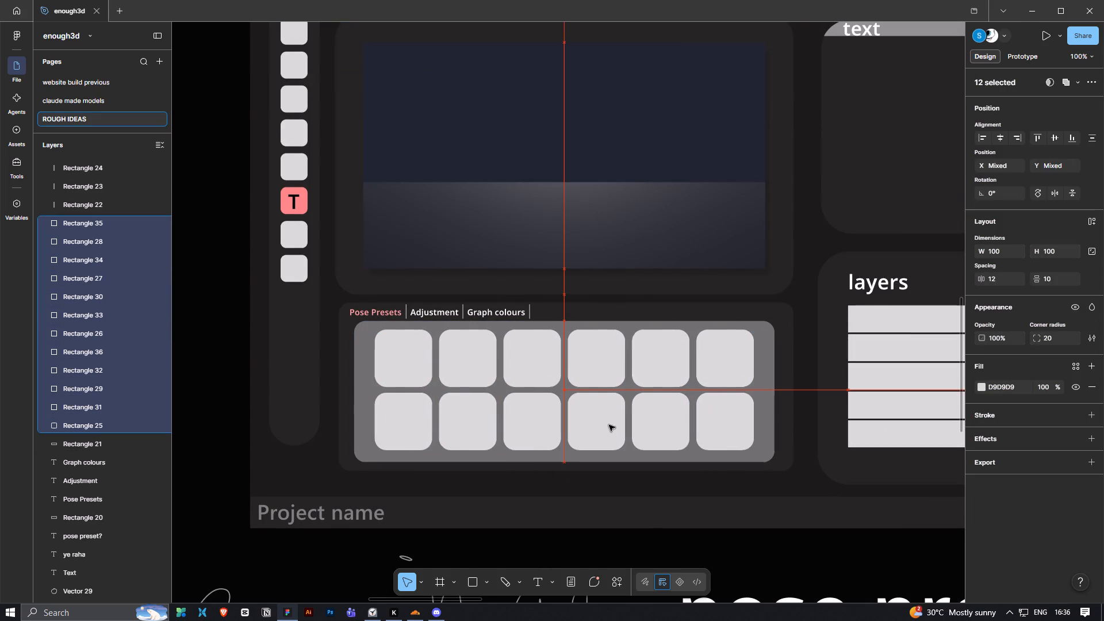
{"action": "left_click_drag", "start_coordinate": [609, 425], "coordinate": [609, 427]}
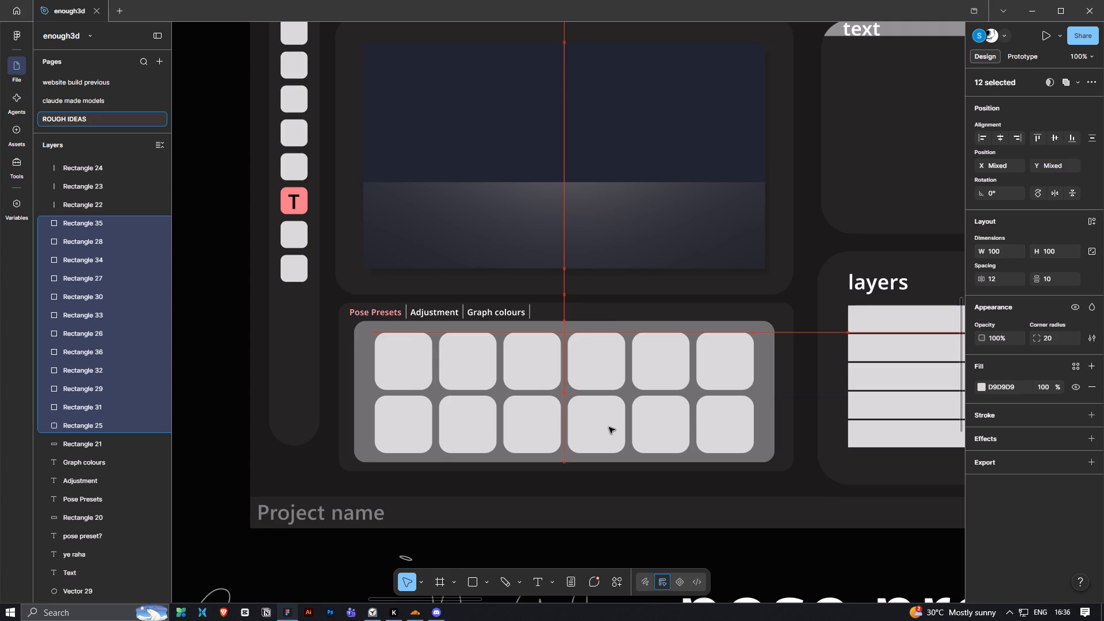
{"action": "left_click_drag", "start_coordinate": [609, 427], "coordinate": [611, 426]}
{"action": "left_click", "coordinate": [650, 486]}
Draw a stick figure's round head and vertical body line freehand inside the first tile of the upper row.
{"action": "scroll", "coordinate": [653, 486], "scroll_direction": "down", "scroll_amount": 6, "text": "ctrl"}
{"action": "key", "text": "space"}
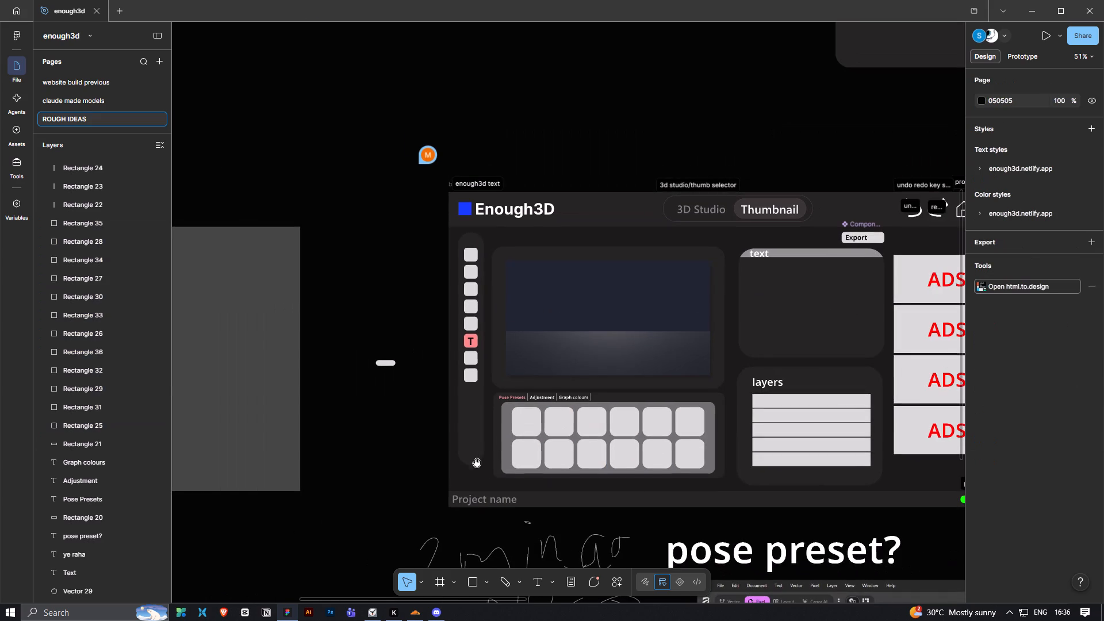
{"action": "scroll", "coordinate": [358, 412], "scroll_direction": "up", "scroll_amount": 5, "text": "ctrl"}
{"action": "key", "text": "space"}
{"action": "key", "text": "space"}
{"action": "key", "text": "space"}
{"action": "left_click_drag", "start_coordinate": [449, 431], "coordinate": [250, 372]}
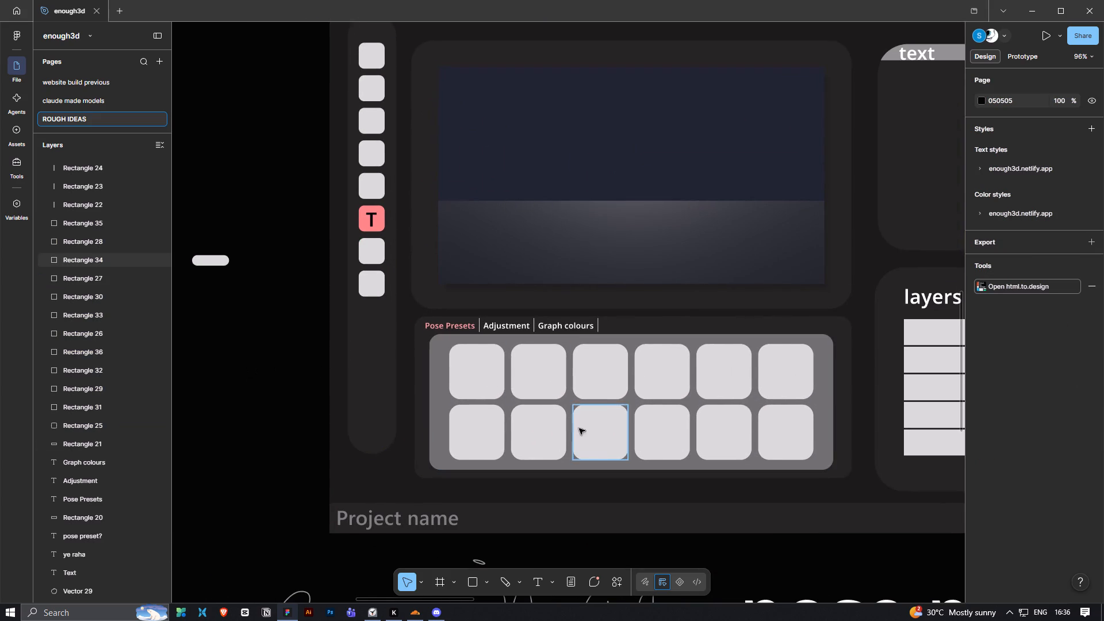
{"action": "scroll", "coordinate": [571, 435], "scroll_direction": "up", "scroll_amount": 8, "text": "ctrl"}
{"action": "left_click", "coordinate": [502, 571]}
{"action": "left_click", "coordinate": [502, 574]}
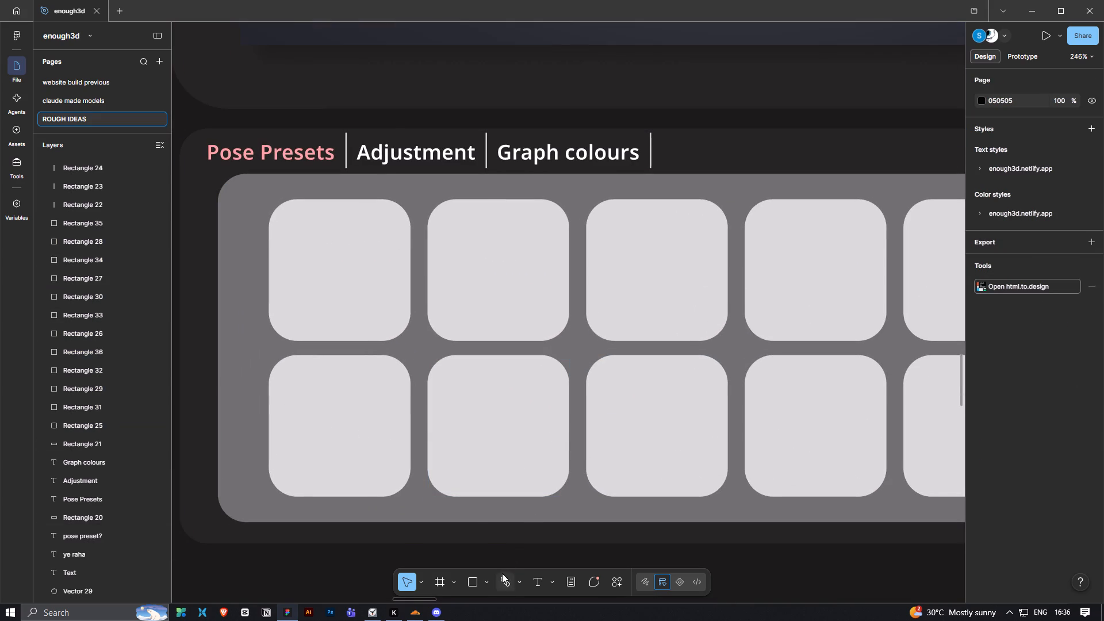
{"action": "key", "text": "space"}
{"action": "key", "text": "space"}
{"action": "key", "text": "space"}
{"action": "key", "text": "space"}
{"action": "key", "text": "space"}
{"action": "key", "text": "space"}
{"action": "key", "text": "space"}
{"action": "key", "text": "space"}
{"action": "key", "text": "space"}
{"action": "key", "text": "space"}
{"action": "key", "text": "space"}
{"action": "key", "text": "space"}
{"action": "key", "text": "space"}
{"action": "left_click_drag", "start_coordinate": [410, 395], "coordinate": [490, 471]}
{"action": "scroll", "coordinate": [440, 432], "scroll_direction": "up", "scroll_amount": 7, "text": "ctrl"}
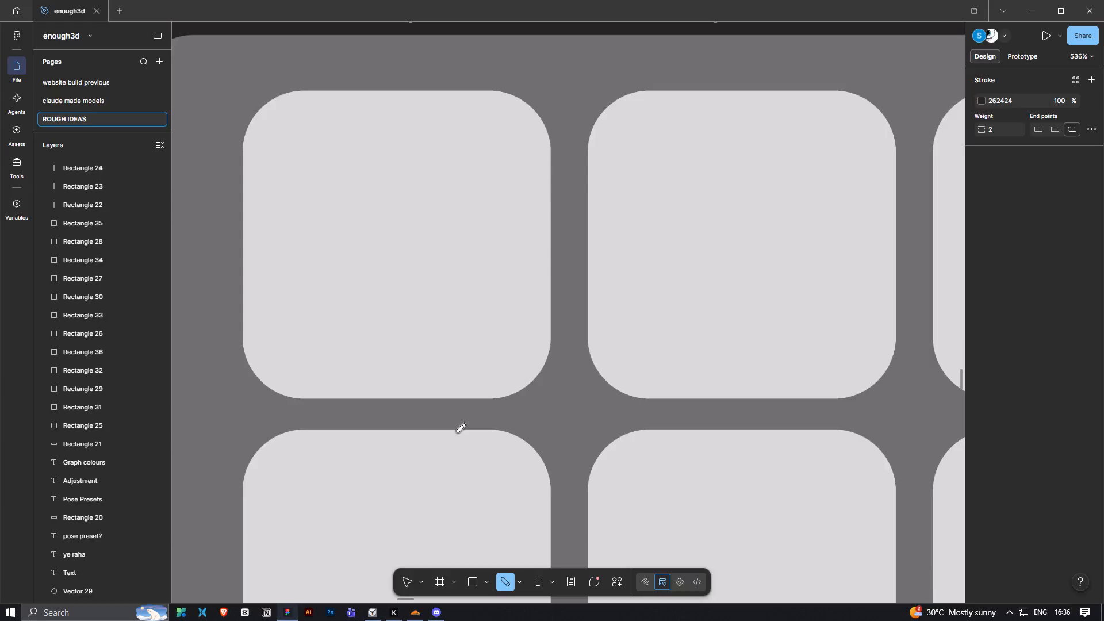
{"action": "key", "text": "space"}
{"action": "key", "text": "space"}
{"action": "left_click_drag", "start_coordinate": [412, 421], "coordinate": [465, 524]}
{"action": "scroll", "coordinate": [458, 257], "scroll_direction": "up", "scroll_amount": 5, "text": "ctrl"}
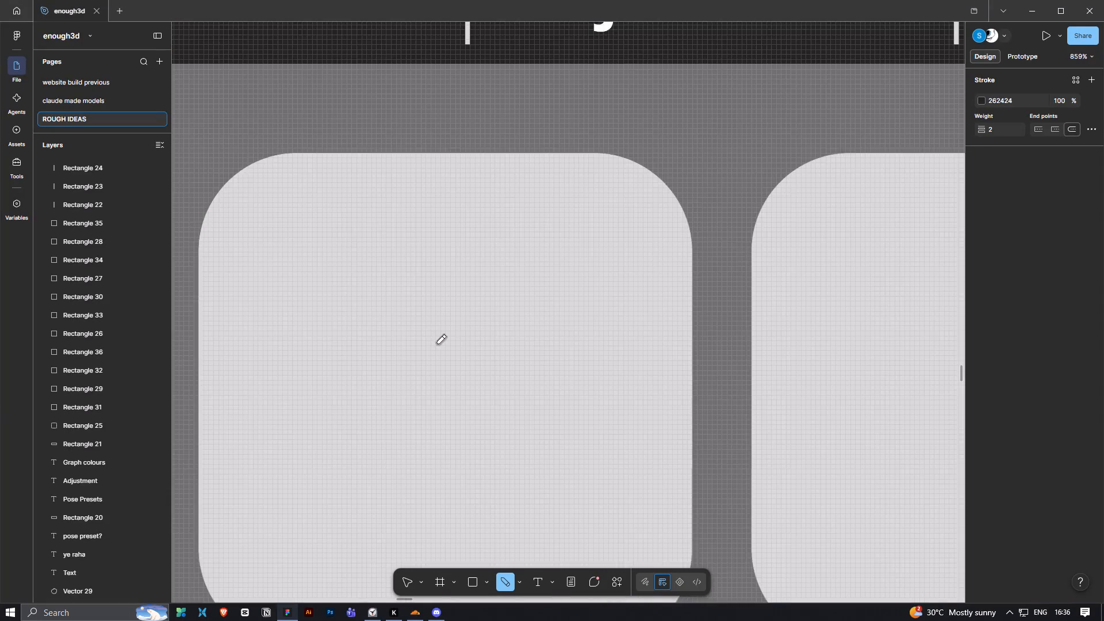
{"action": "left_click_drag", "start_coordinate": [394, 280], "coordinate": [390, 274]}
{"action": "key", "text": "space"}
{"action": "key", "text": "space"}
{"action": "key", "text": "space"}
{"action": "left_click_drag", "start_coordinate": [447, 462], "coordinate": [444, 371]}
{"action": "left_click_drag", "start_coordinate": [436, 292], "coordinate": [434, 387]}
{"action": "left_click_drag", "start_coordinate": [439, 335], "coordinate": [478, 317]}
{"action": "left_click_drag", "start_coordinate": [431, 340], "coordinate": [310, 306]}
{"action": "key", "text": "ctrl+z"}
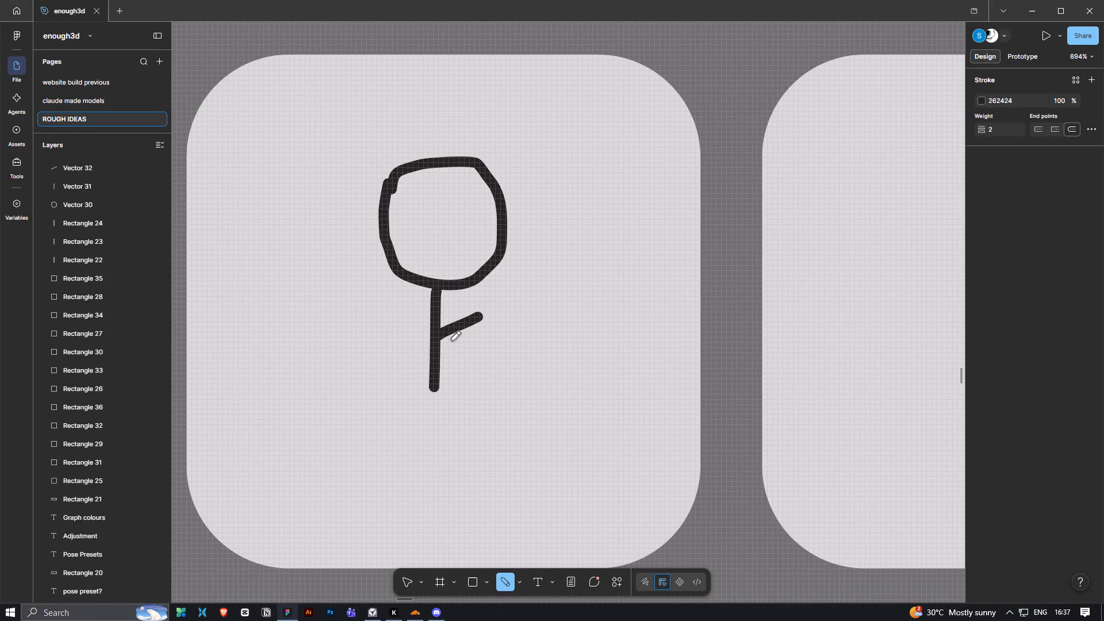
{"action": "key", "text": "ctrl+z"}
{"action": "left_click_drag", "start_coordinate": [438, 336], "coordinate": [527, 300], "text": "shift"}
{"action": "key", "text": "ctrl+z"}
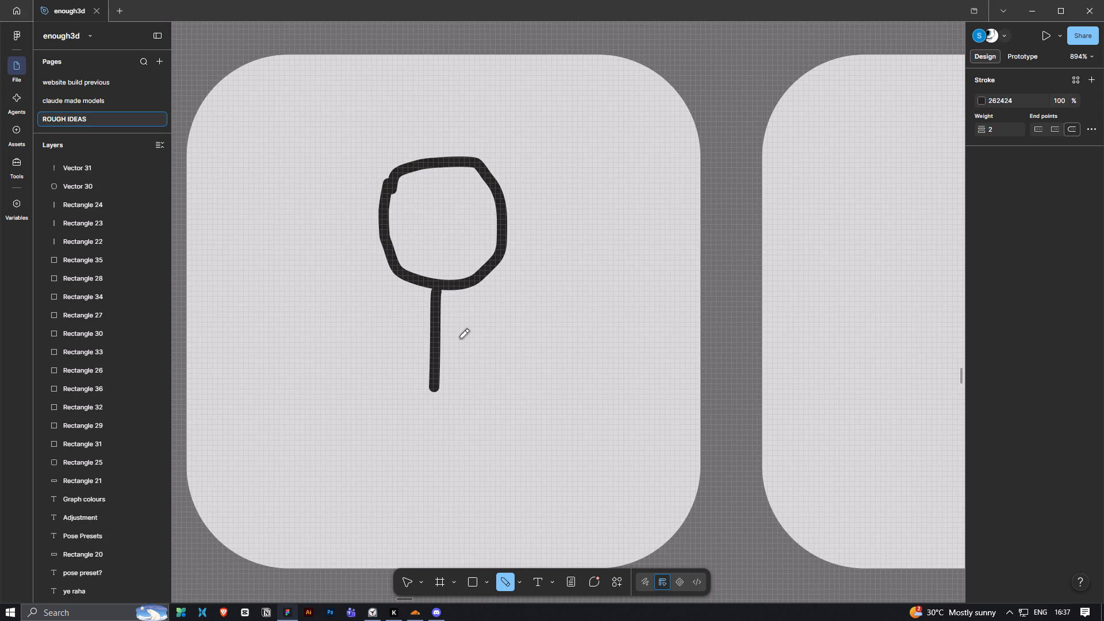
Draw the stick figure's two horizontal arms and two diagonal legs freehand.
{"action": "left_click_drag", "start_coordinate": [435, 335], "coordinate": [546, 335], "text": "shift"}
{"action": "left_click_drag", "start_coordinate": [434, 339], "coordinate": [343, 335], "text": "shift"}
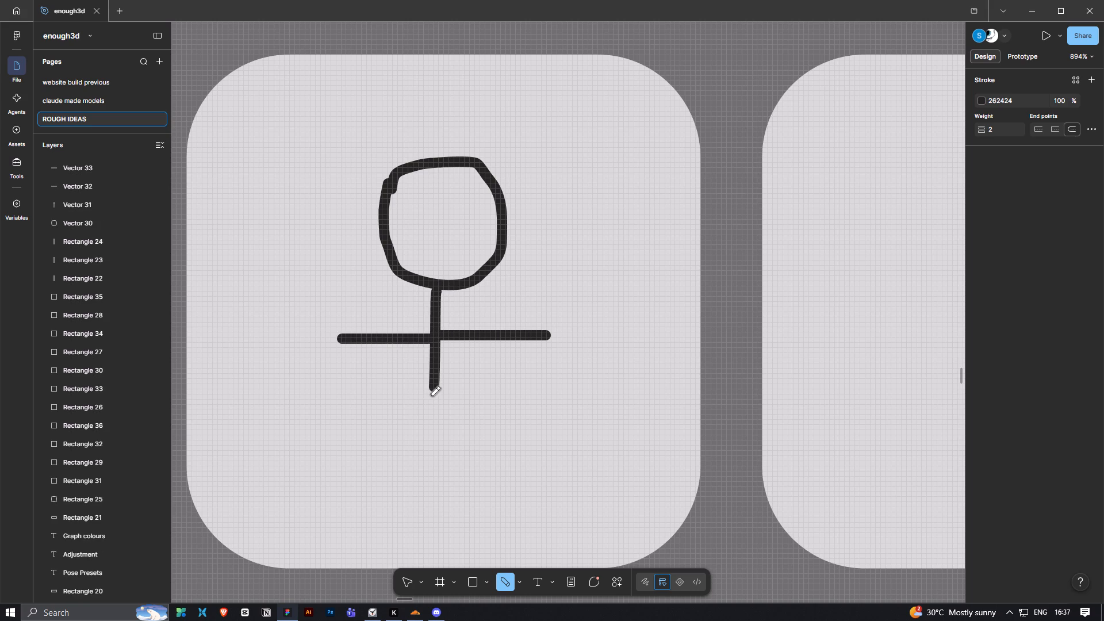
{"action": "key", "text": "ctrl+z"}
{"action": "left_click_drag", "start_coordinate": [431, 335], "coordinate": [342, 333], "text": "shift"}
{"action": "left_click_drag", "start_coordinate": [431, 389], "coordinate": [394, 454]}
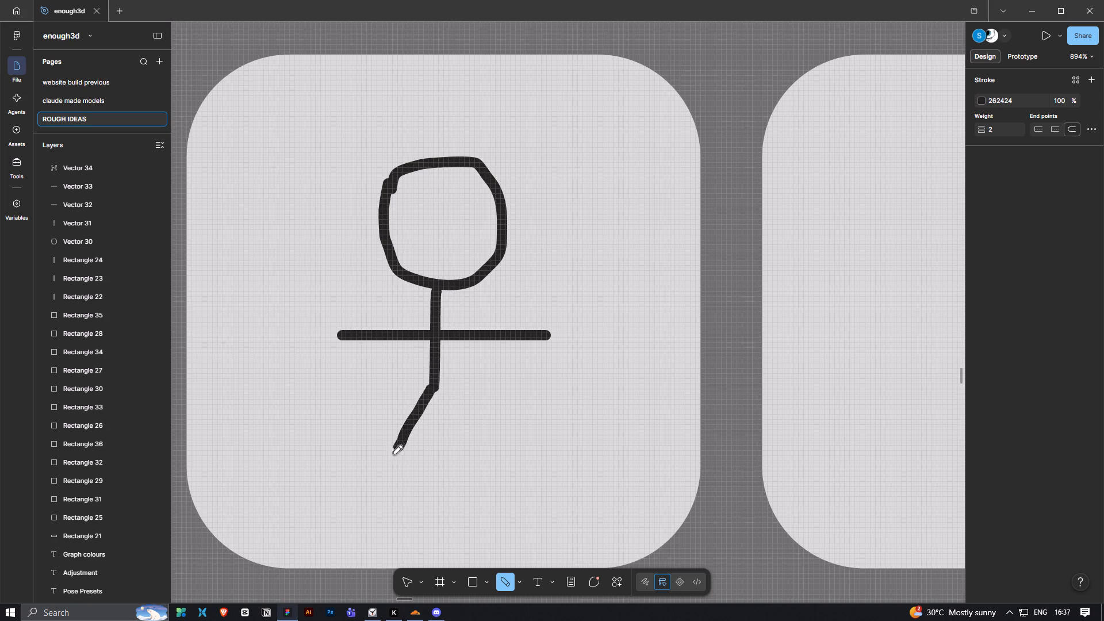
{"action": "left_click_drag", "start_coordinate": [394, 454], "coordinate": [385, 466]}
{"action": "left_click_drag", "start_coordinate": [439, 390], "coordinate": [476, 467]}
Duplicate all six strokes of the stick figure into the second tile of the upper row.
{"action": "scroll", "coordinate": [565, 434], "scroll_direction": "down", "scroll_amount": 3, "text": "ctrl"}
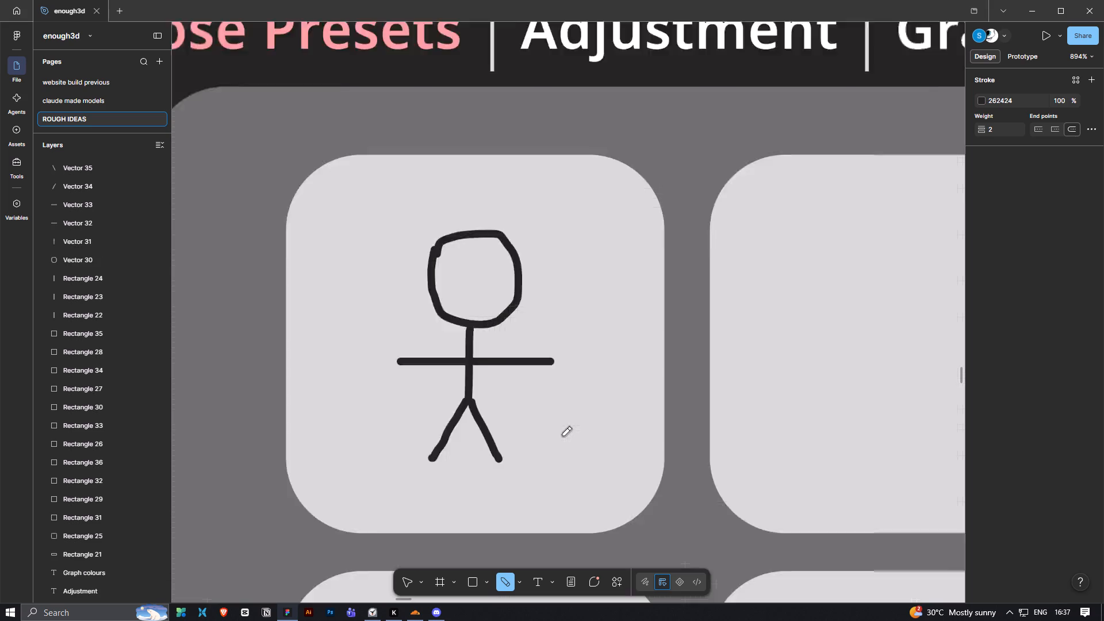
{"action": "scroll", "coordinate": [563, 435], "scroll_direction": "down", "scroll_amount": 4, "text": "ctrl"}
{"action": "key", "text": "space"}
{"action": "key", "text": "space"}
{"action": "left_click_drag", "start_coordinate": [661, 413], "coordinate": [407, 447]}
{"action": "scroll", "coordinate": [494, 407], "scroll_direction": "up", "scroll_amount": 5, "text": "ctrl"}
{"action": "scroll", "coordinate": [499, 405], "scroll_direction": "down", "scroll_amount": 4, "text": "ctrl"}
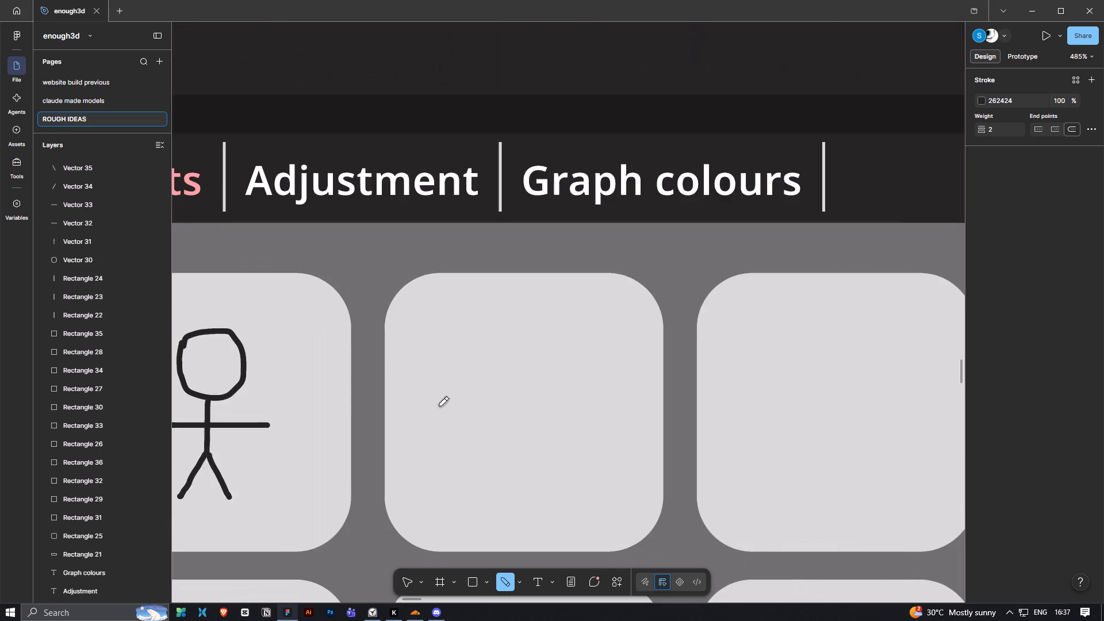
{"action": "scroll", "coordinate": [465, 420], "scroll_direction": "down", "scroll_amount": 3, "text": "ctrl"}
{"action": "key", "text": "v"}
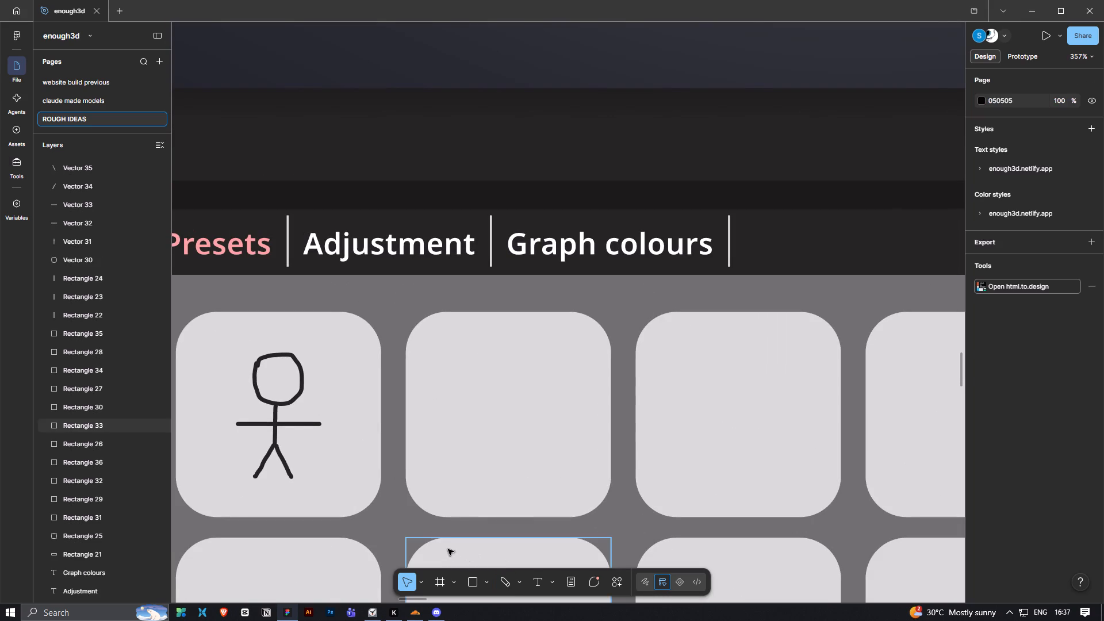
{"action": "left_click_drag", "start_coordinate": [226, 344], "coordinate": [329, 479], "text": "ctrl"}
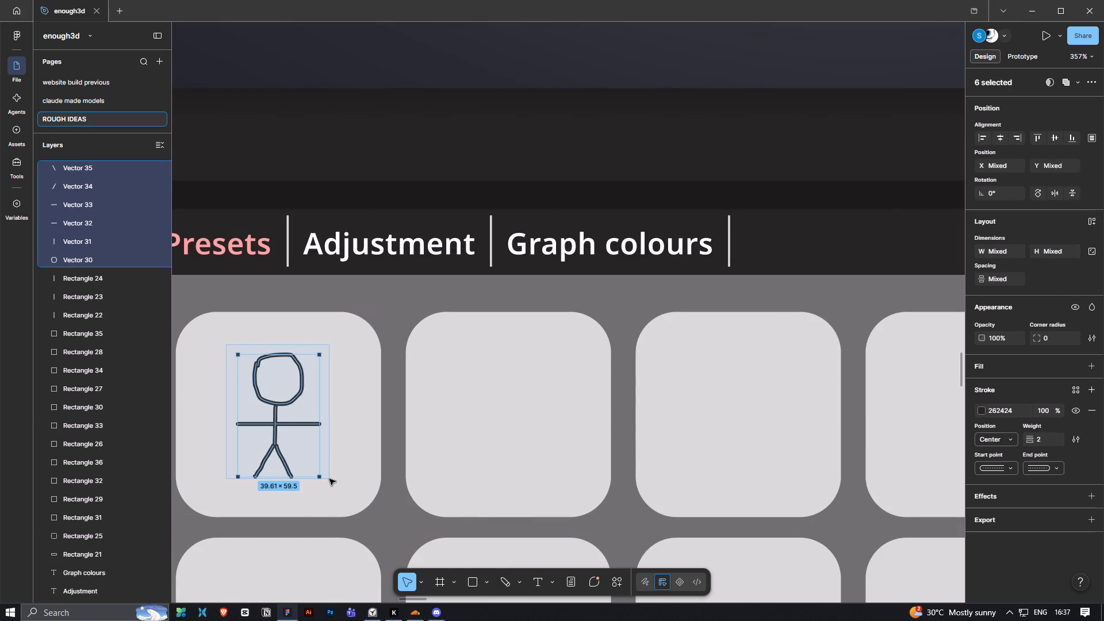
{"action": "left_click_drag", "start_coordinate": [329, 479], "coordinate": [329, 478], "text": "ctrl"}
{"action": "left_click_drag", "start_coordinate": [292, 444], "coordinate": [517, 450], "text": "alt+shift"}
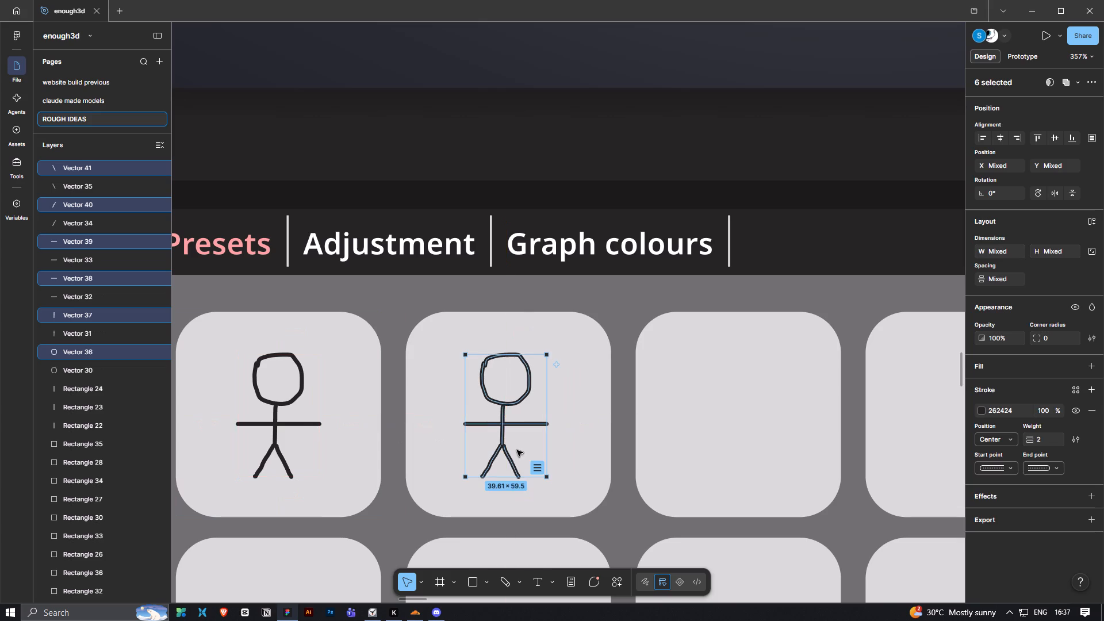
Duplicate the stick figure into the remaining four tiles of the upper row, one per tile.
{"action": "scroll", "coordinate": [523, 463], "scroll_direction": "down", "scroll_amount": 5, "text": "ctrl"}
{"action": "key", "text": "space"}
{"action": "key", "text": "space"}
{"action": "key", "text": "space"}
{"action": "key", "text": "space"}
{"action": "left_click_drag", "start_coordinate": [581, 486], "coordinate": [413, 434]}
{"action": "scroll", "coordinate": [409, 431], "scroll_direction": "down", "scroll_amount": 3, "text": "ctrl"}
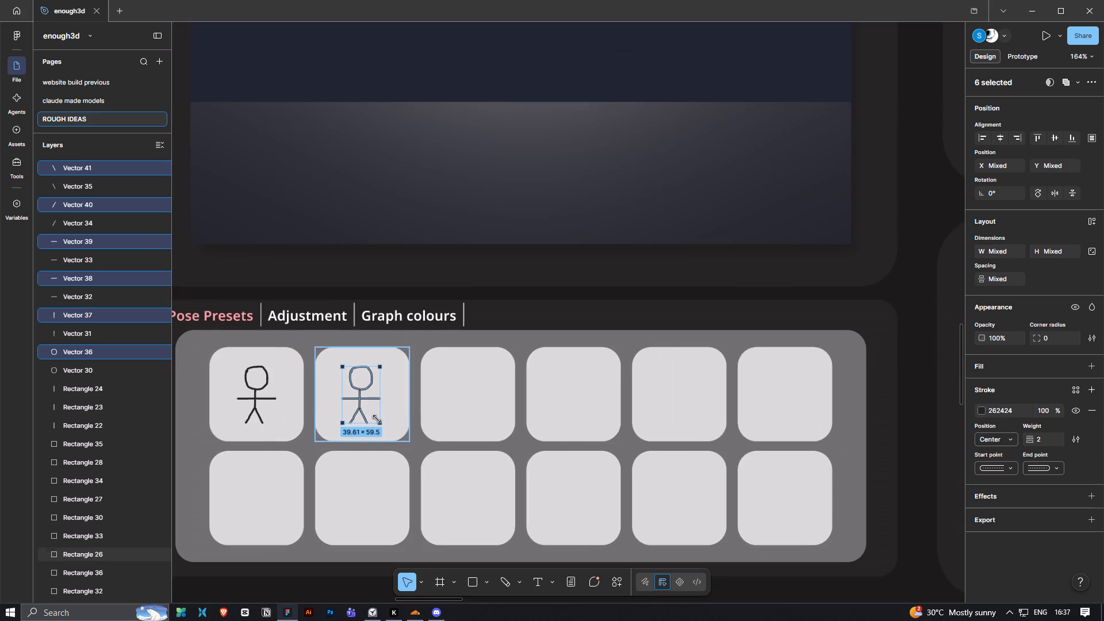
{"action": "left_click_drag", "start_coordinate": [364, 415], "coordinate": [469, 420], "text": "alt+shift"}
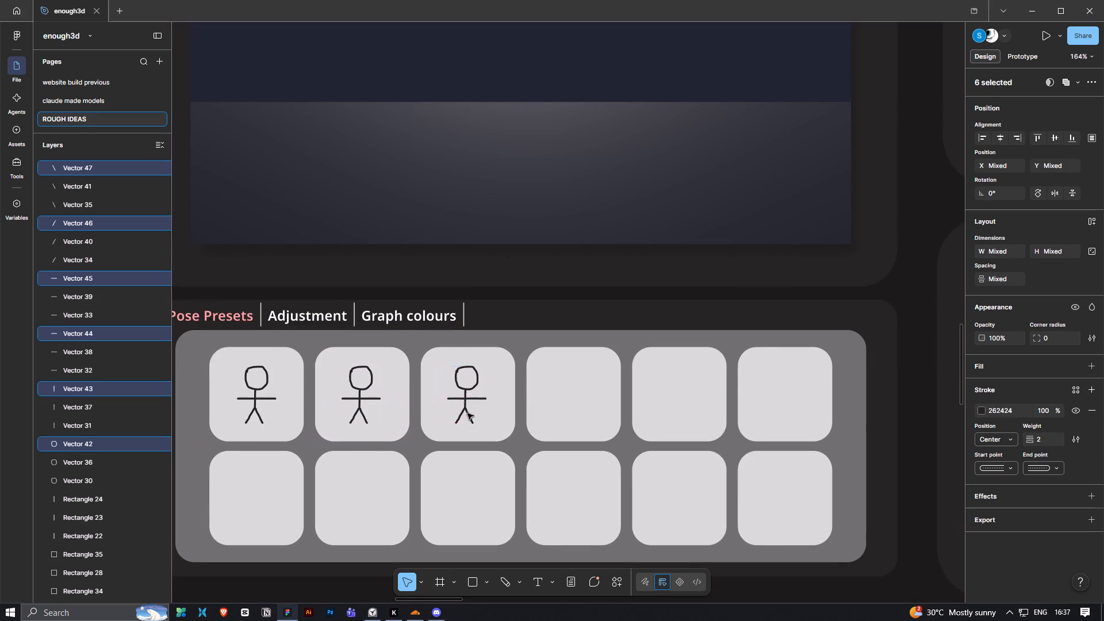
{"action": "left_click_drag", "start_coordinate": [467, 413], "coordinate": [571, 419], "text": "alt+shift"}
{"action": "left_click_drag", "start_coordinate": [572, 410], "coordinate": [683, 415], "text": "alt+shift"}
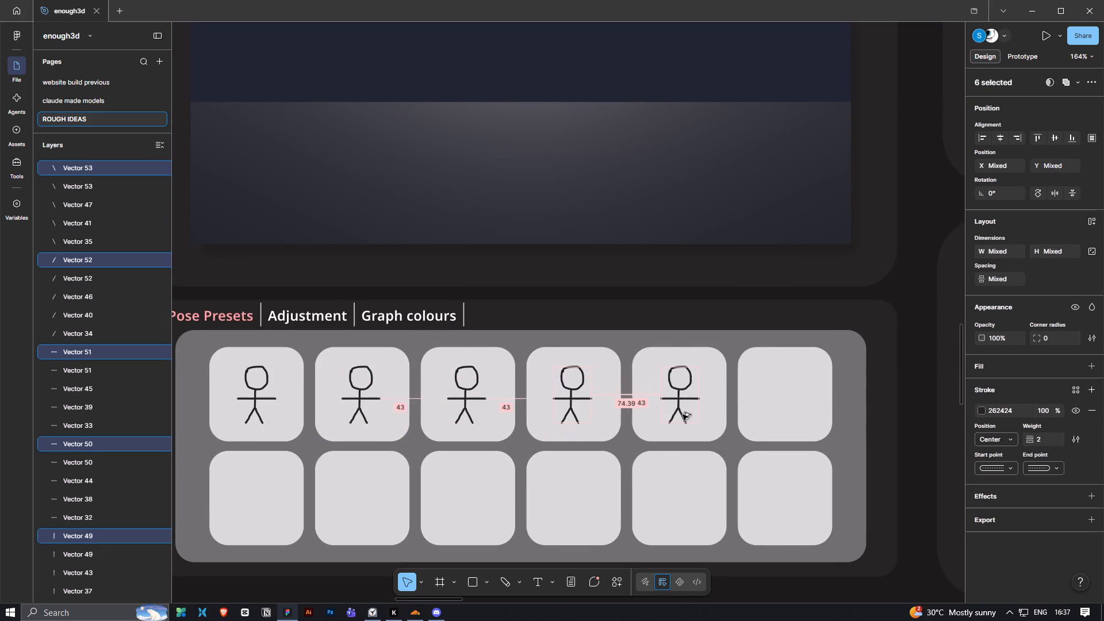
{"action": "left_click_drag", "start_coordinate": [677, 416], "coordinate": [780, 415], "text": "alt+shift"}
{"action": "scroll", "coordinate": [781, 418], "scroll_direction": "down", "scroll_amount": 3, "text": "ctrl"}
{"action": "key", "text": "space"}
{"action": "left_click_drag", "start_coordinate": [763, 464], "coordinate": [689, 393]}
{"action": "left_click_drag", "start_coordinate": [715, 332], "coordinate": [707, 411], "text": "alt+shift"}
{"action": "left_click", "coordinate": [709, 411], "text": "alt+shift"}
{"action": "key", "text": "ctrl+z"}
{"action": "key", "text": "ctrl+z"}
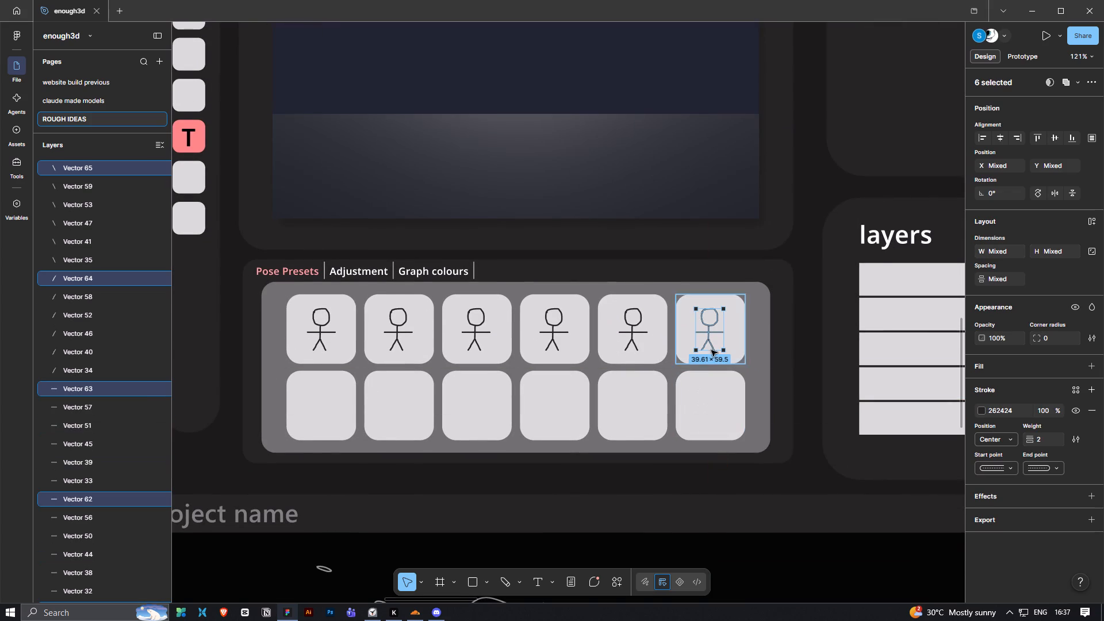
Duplicate the stick figure into all six tiles of the lower row, one per tile.
{"action": "left_click_drag", "start_coordinate": [711, 329], "coordinate": [718, 408], "text": "alt"}
{"action": "left_click_drag", "start_coordinate": [714, 396], "coordinate": [688, 398], "text": "alt"}
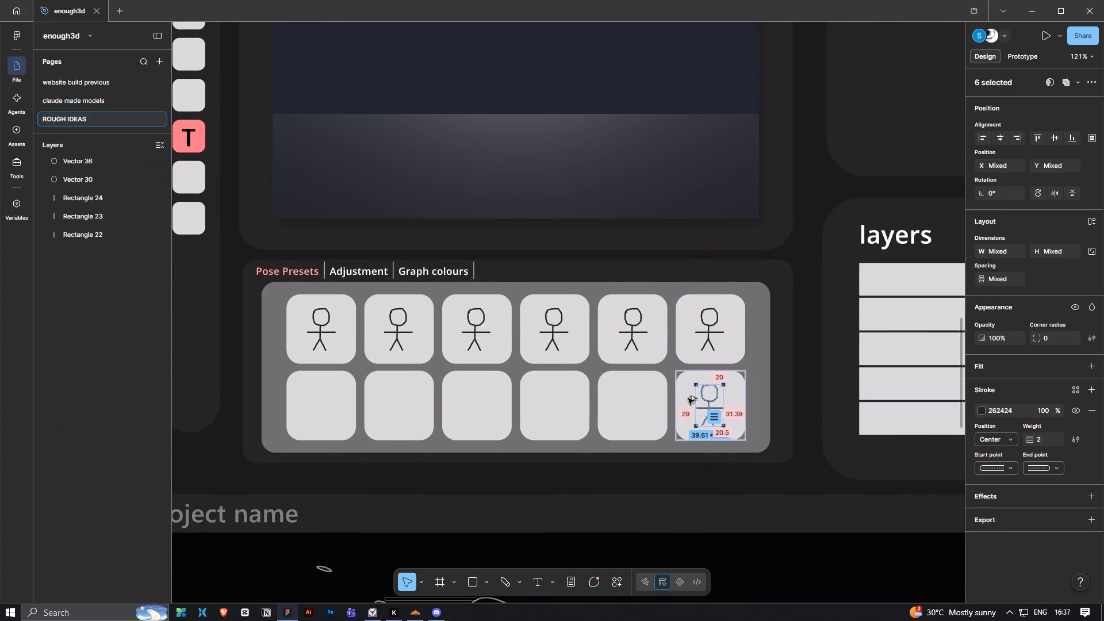
{"action": "left_click_drag", "start_coordinate": [688, 398], "coordinate": [638, 400], "text": "alt"}
{"action": "left_click_drag", "start_coordinate": [635, 400], "coordinate": [551, 402], "text": "alt"}
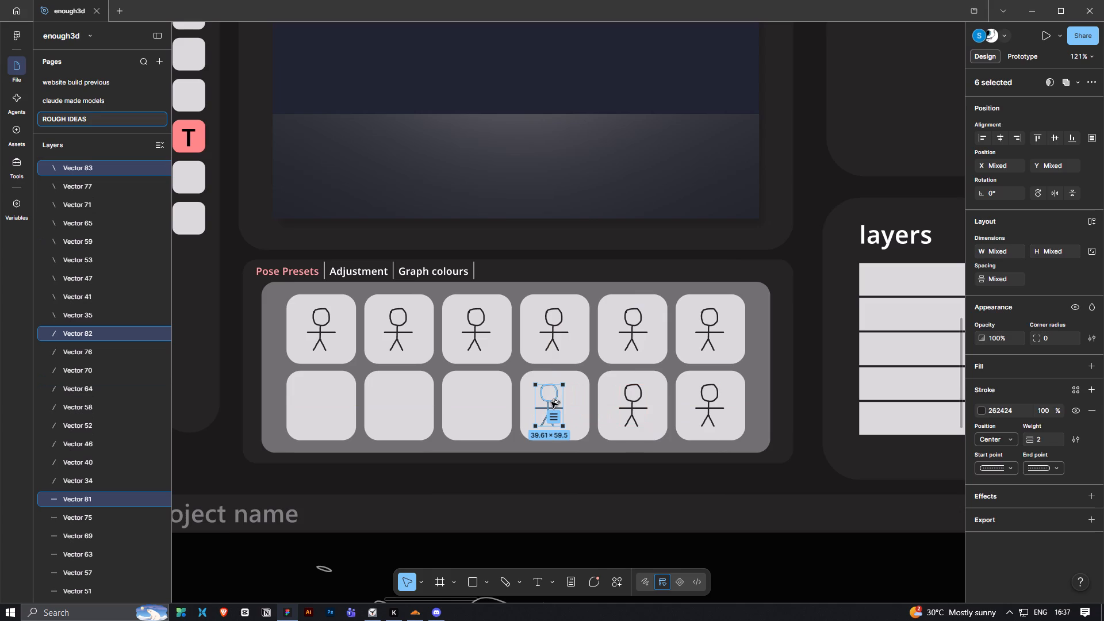
{"action": "key", "text": "ctrl+z"}
{"action": "left_click_drag", "start_coordinate": [635, 403], "coordinate": [558, 408], "text": "alt+shift"}
{"action": "left_click_drag", "start_coordinate": [558, 402], "coordinate": [486, 401], "text": "alt+shift"}
{"action": "left_click_drag", "start_coordinate": [486, 401], "coordinate": [433, 402], "text": "alt+shift"}
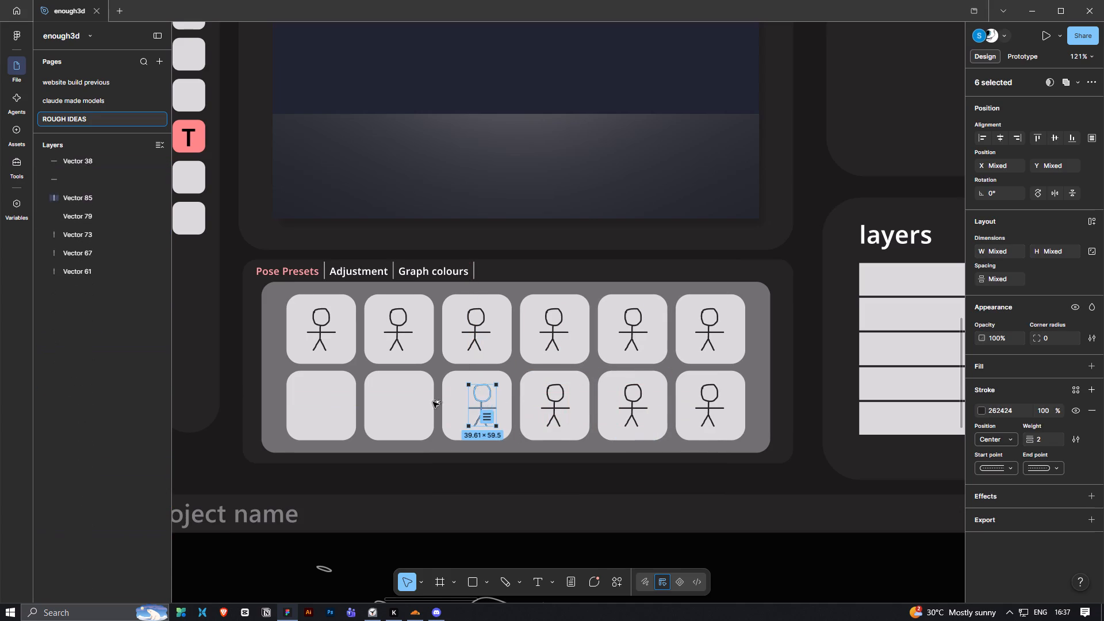
{"action": "left_click_drag", "start_coordinate": [433, 402], "coordinate": [401, 402], "text": "alt+shift"}
{"action": "left_click_drag", "start_coordinate": [401, 402], "coordinate": [323, 401], "text": "alt+shift"}
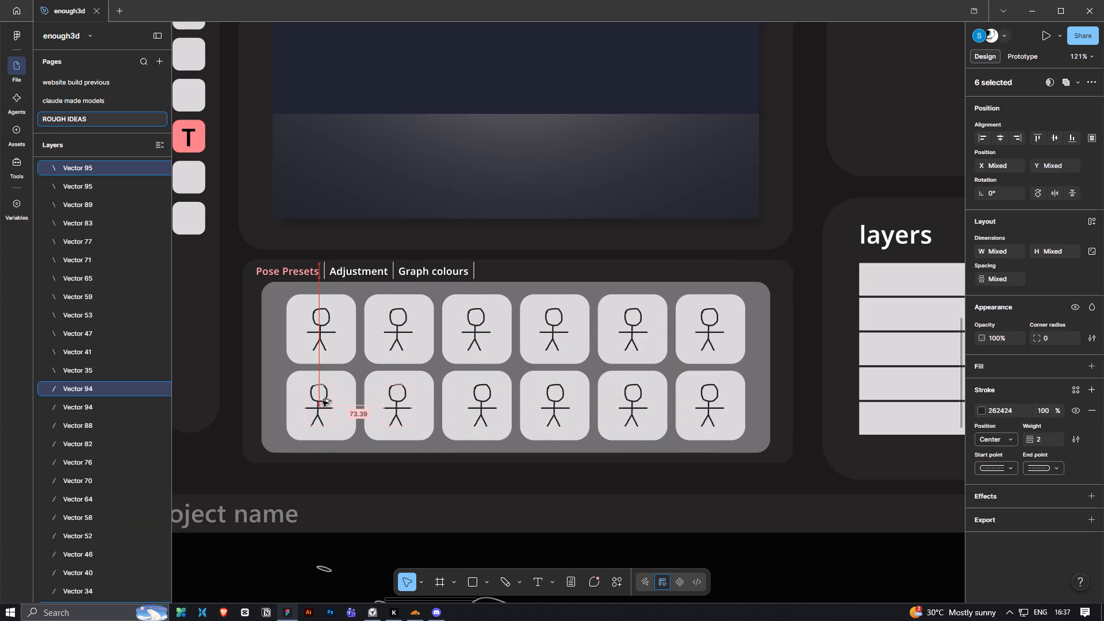
{"action": "scroll", "coordinate": [413, 482], "scroll_direction": "down", "scroll_amount": 5}
{"action": "left_click", "coordinate": [415, 440]}
{"action": "scroll", "coordinate": [434, 480], "scroll_direction": "down", "scroll_amount": 7, "text": "ctrl"}
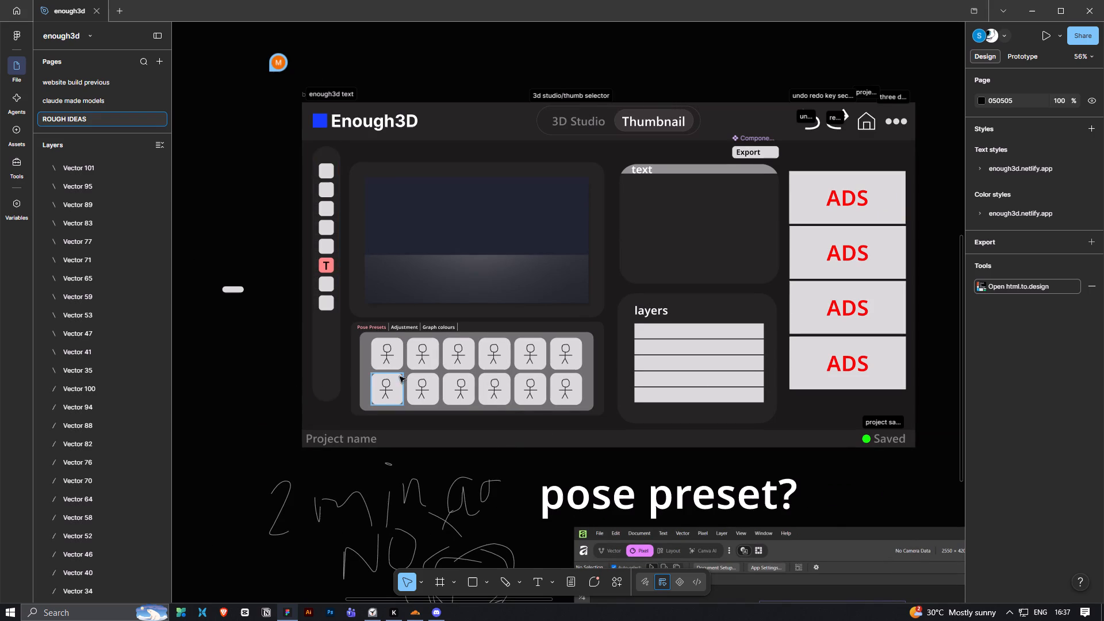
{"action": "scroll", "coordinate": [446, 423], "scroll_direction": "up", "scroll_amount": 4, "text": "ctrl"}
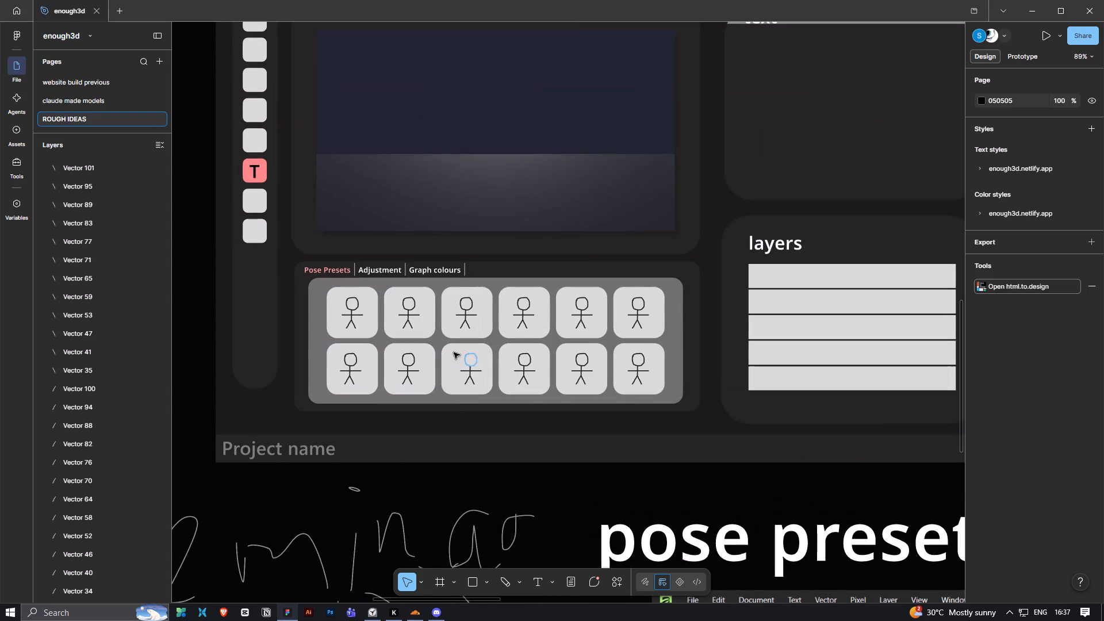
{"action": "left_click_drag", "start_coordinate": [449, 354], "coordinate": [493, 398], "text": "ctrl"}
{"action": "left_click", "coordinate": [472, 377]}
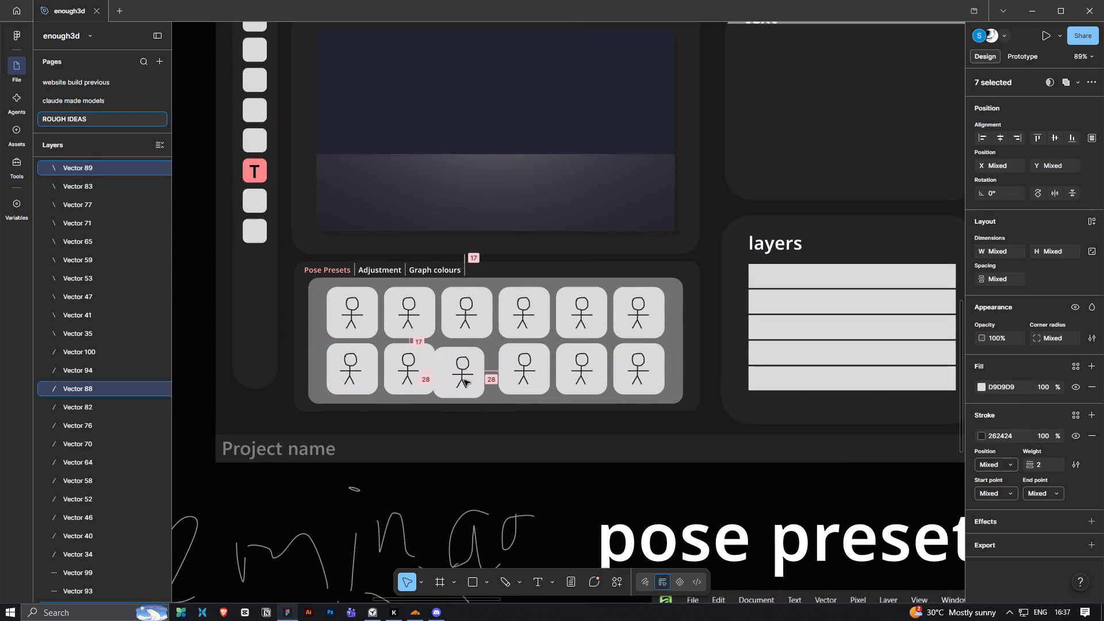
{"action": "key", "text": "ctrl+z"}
Centre the stick figure, without its tile, inside the third tile of the lower row.
{"action": "scroll", "coordinate": [473, 377], "scroll_direction": "up", "scroll_amount": 4, "text": "ctrl"}
{"action": "left_click", "coordinate": [453, 367], "text": "ctrl"}
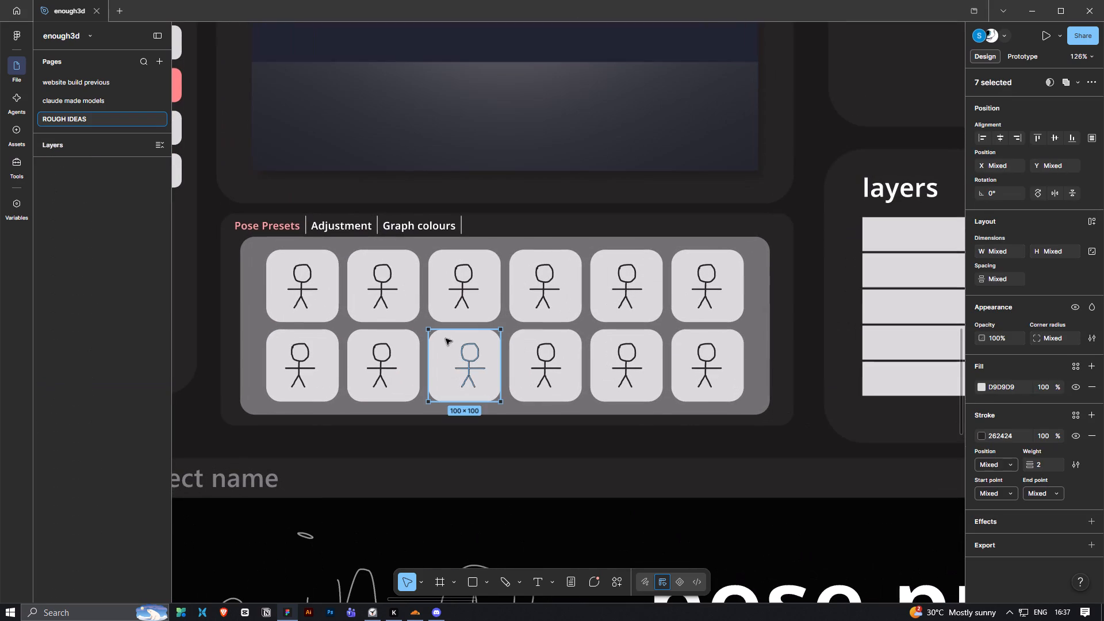
{"action": "left_click_drag", "start_coordinate": [446, 339], "coordinate": [481, 387], "text": "ctrl"}
{"action": "left_click", "coordinate": [474, 373]}
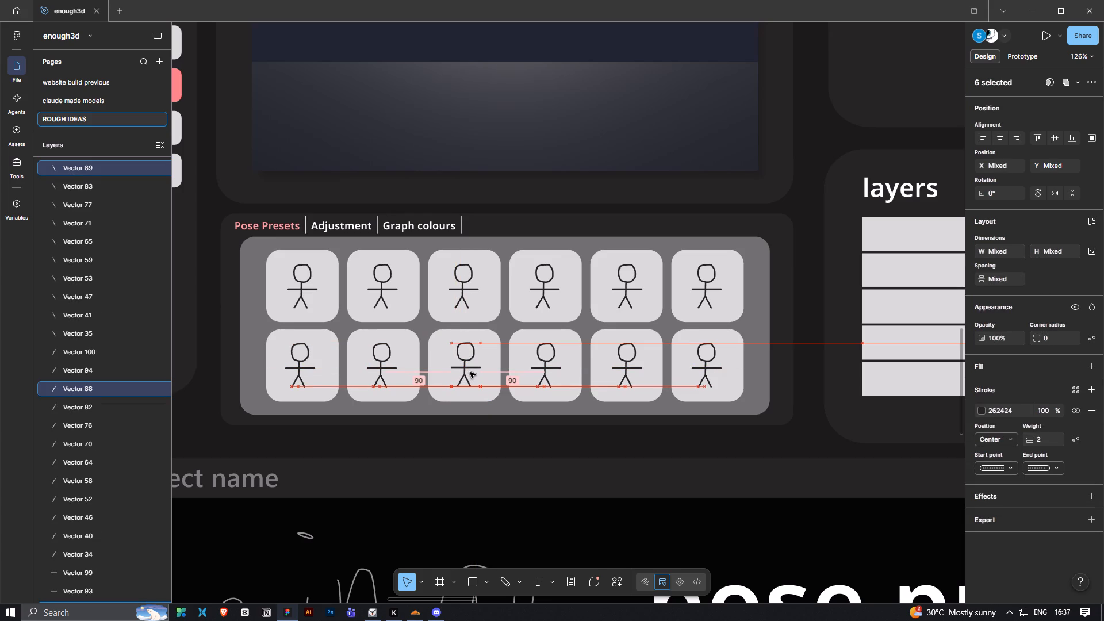
{"action": "left_click", "coordinate": [477, 431]}
Group all twelve pose tiles together with their stick figures, leaving out the grey background panel.
{"action": "scroll", "coordinate": [478, 432], "scroll_direction": "down", "scroll_amount": 3, "text": "ctrl"}
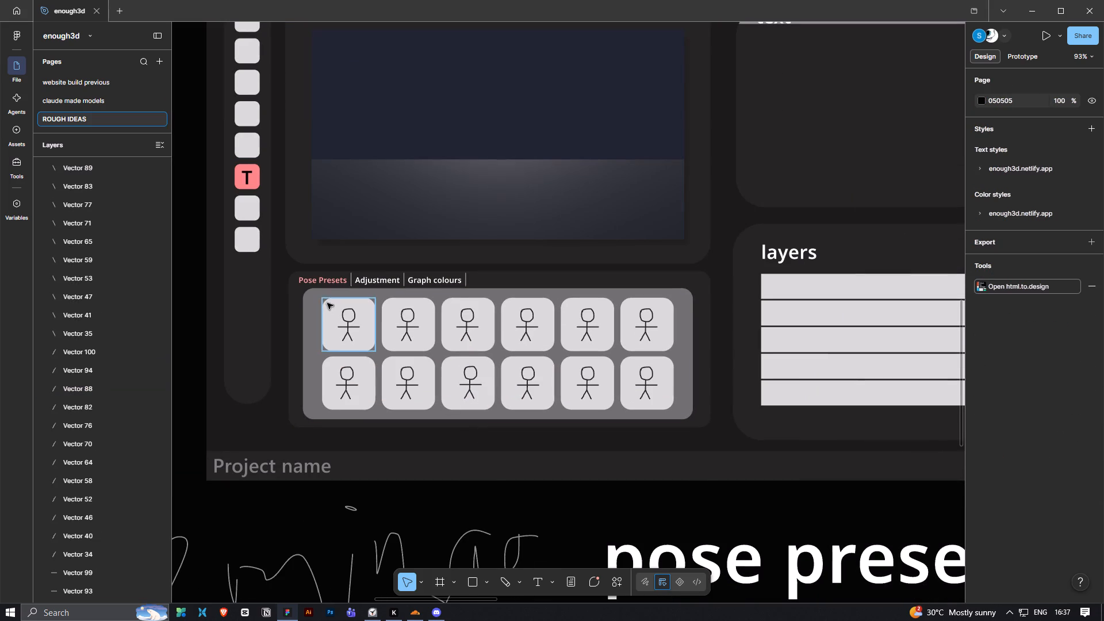
{"action": "left_click_drag", "start_coordinate": [317, 296], "coordinate": [605, 401], "text": "ctrl"}
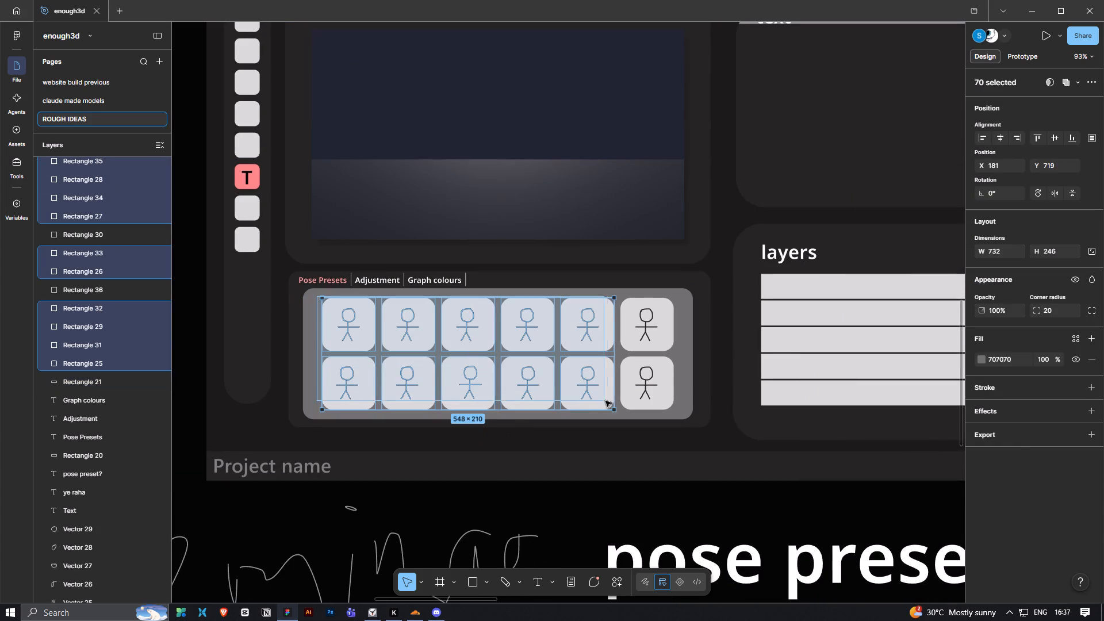
{"action": "left_click_drag", "start_coordinate": [605, 401], "coordinate": [686, 415], "text": "ctrl"}
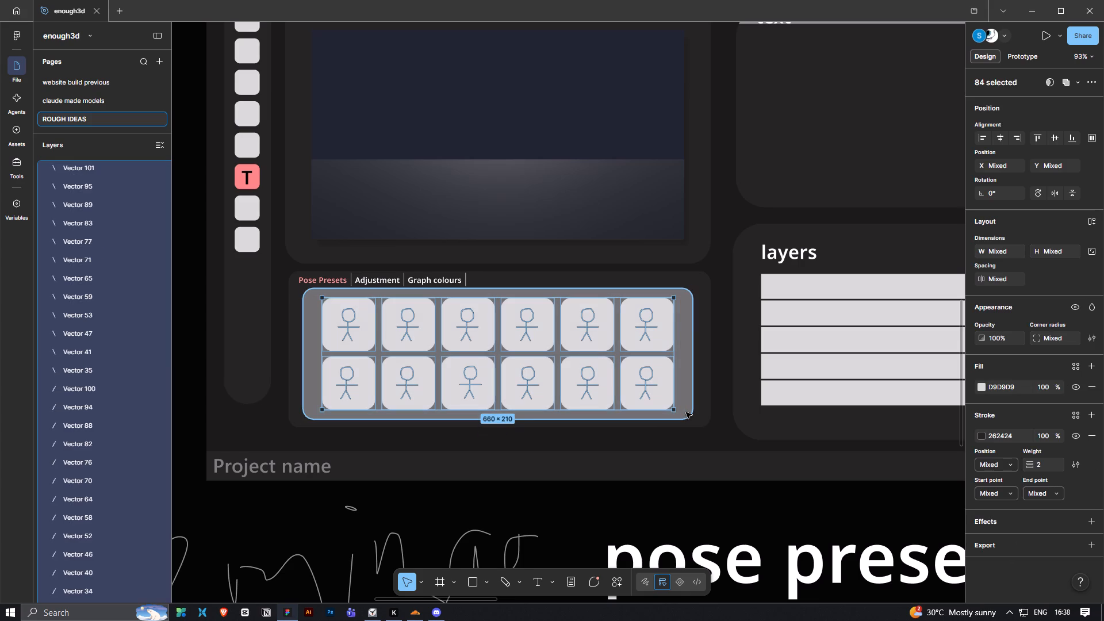
{"action": "key", "text": "ctrl+g"}
Rename the new group of pose tiles as Pose Boxs.
{"action": "double_click", "coordinate": [80, 171]}
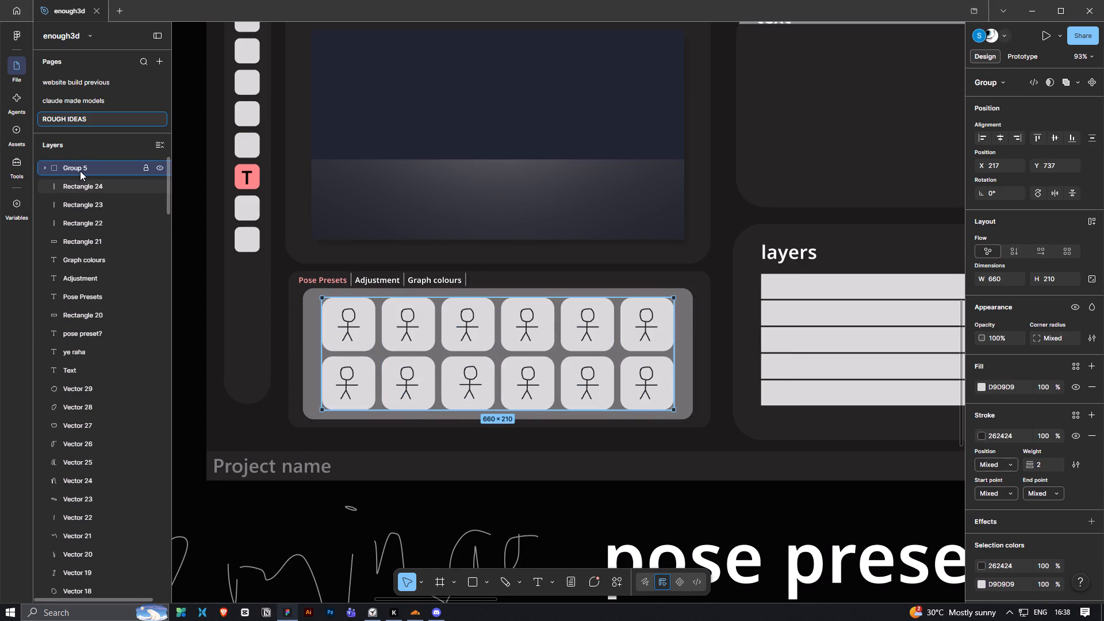
{"action": "type", "text": "Pose"}
{"action": "key", "text": "space"}
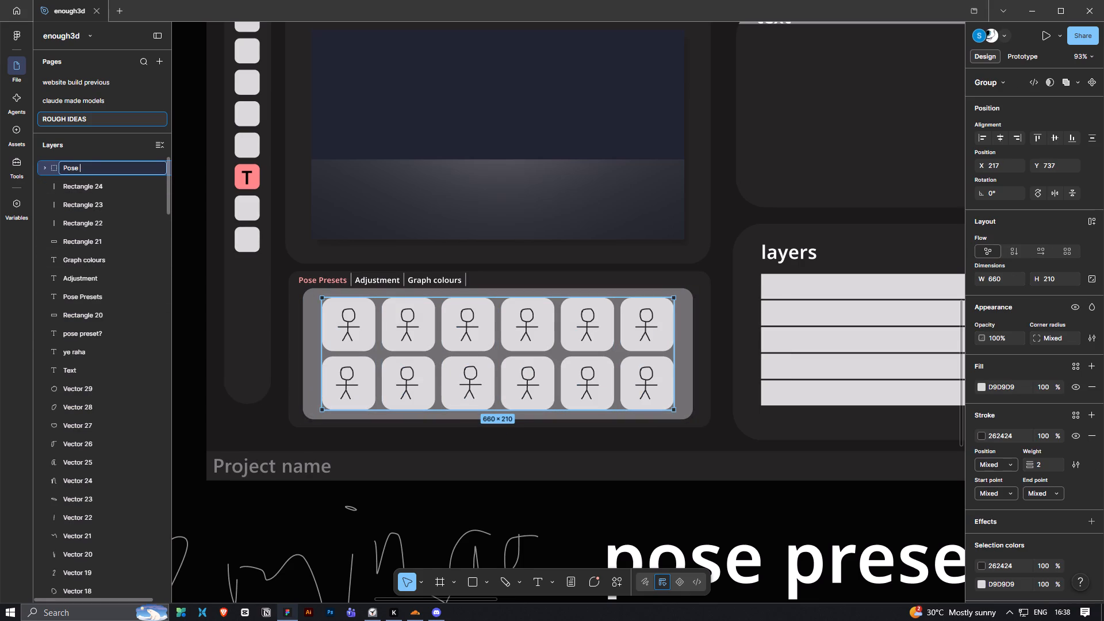
{"action": "type", "text": "Box"}
{"action": "key", "text": "s"}
{"action": "left_click", "coordinate": [150, 235]}
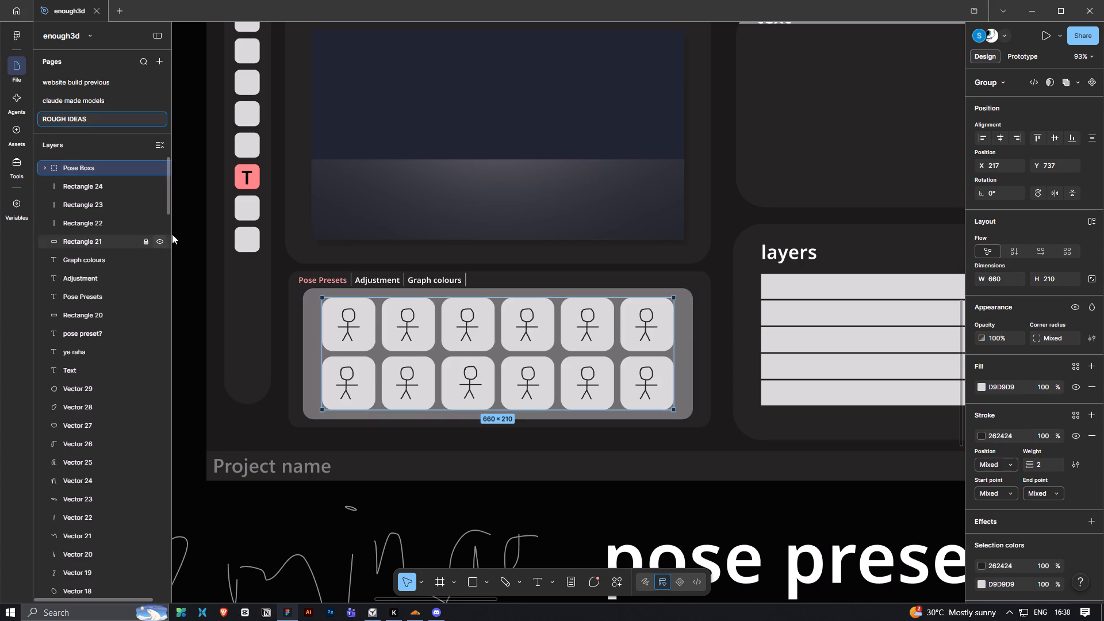
{"action": "left_click", "coordinate": [198, 234]}
Look over the whole thumbnail editor mockup and the notes and reference images around it.
{"action": "scroll", "coordinate": [200, 236], "scroll_direction": "down", "scroll_amount": 7, "text": "ctrl"}
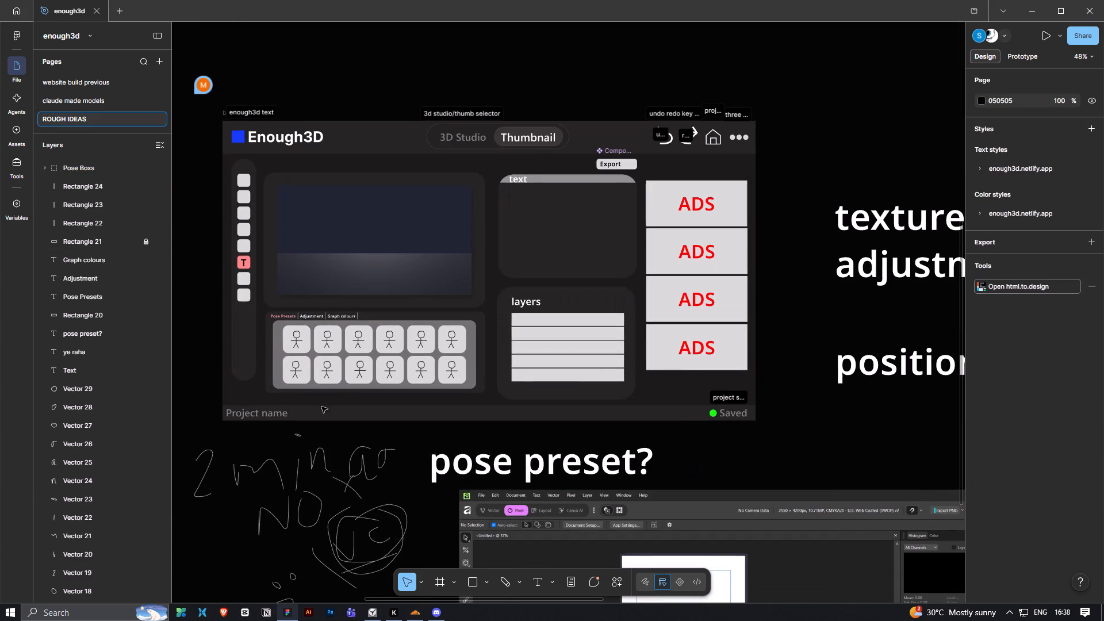
{"action": "scroll", "coordinate": [334, 411], "scroll_direction": "down", "scroll_amount": 4, "text": "ctrl"}
{"action": "key", "text": "space"}
{"action": "left_click_drag", "start_coordinate": [542, 428], "coordinate": [496, 410]}
{"action": "scroll", "coordinate": [282, 411], "scroll_direction": "up", "scroll_amount": 3, "text": "ctrl"}
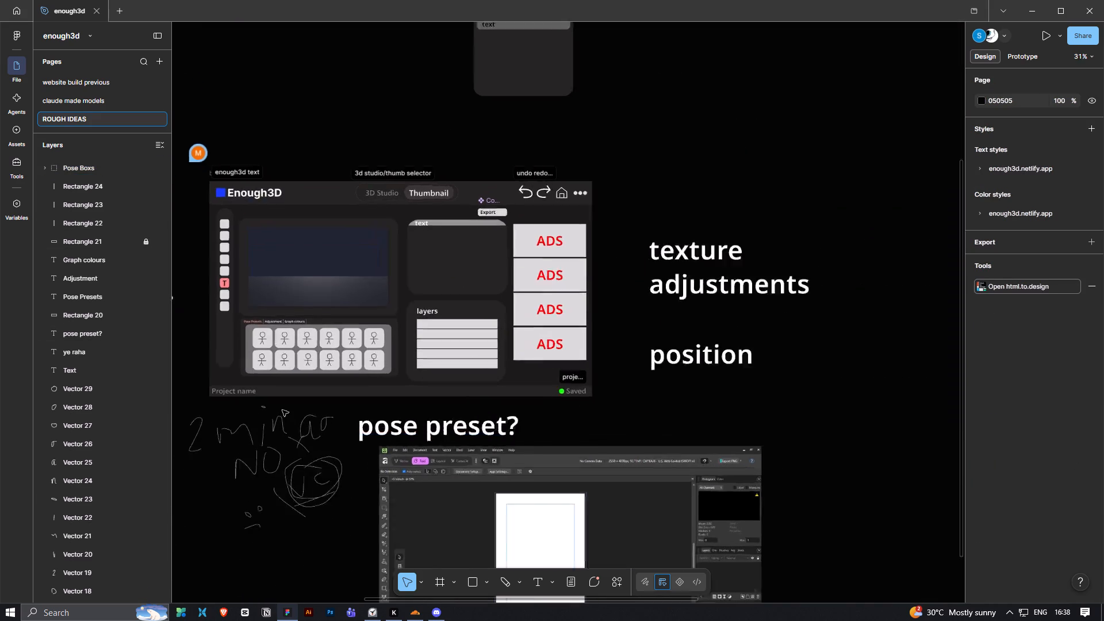
{"action": "scroll", "coordinate": [282, 410], "scroll_direction": "up", "scroll_amount": 1, "text": "ctrl"}
{"action": "scroll", "coordinate": [329, 408], "scroll_direction": "down", "scroll_amount": 4}
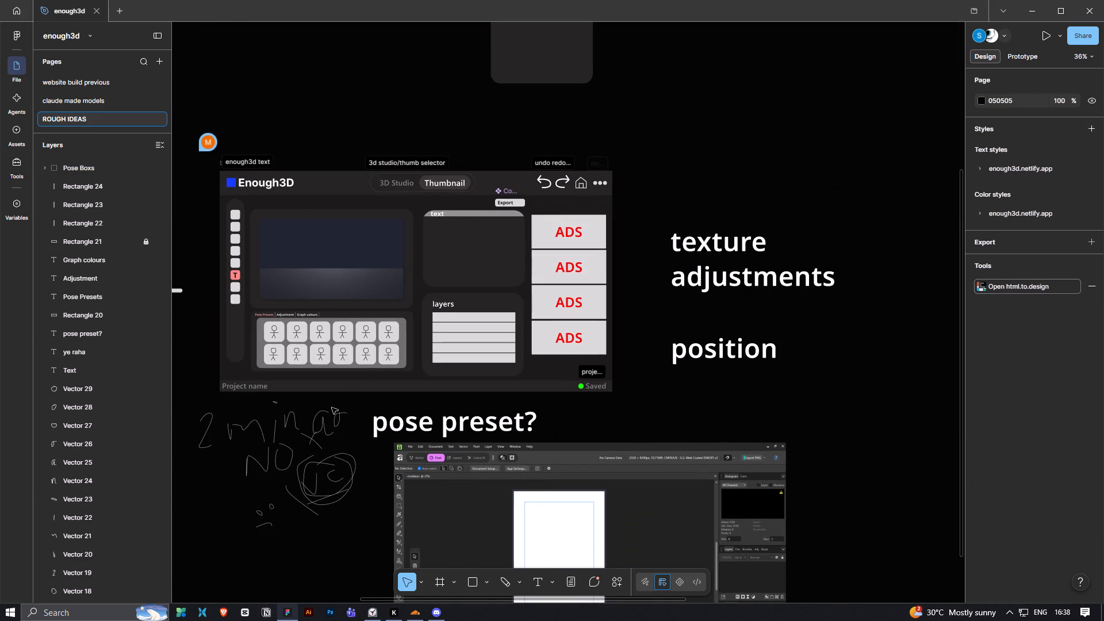
{"action": "scroll", "coordinate": [350, 395], "scroll_direction": "down", "scroll_amount": 3, "text": "ctrl"}
{"action": "scroll", "coordinate": [484, 453], "scroll_direction": "down", "scroll_amount": 4, "text": "ctrl"}
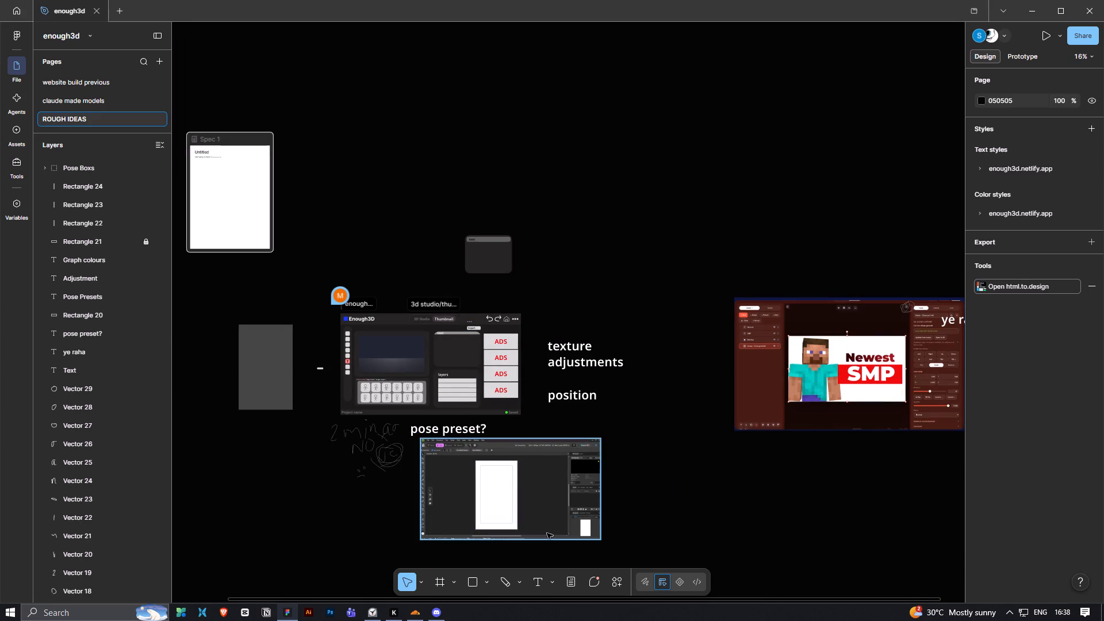
Read the existing comment pinned beside the Enough3D logo text, leaving it without a reply.
{"action": "left_click", "coordinate": [595, 581]}
{"action": "left_click", "coordinate": [339, 297]}
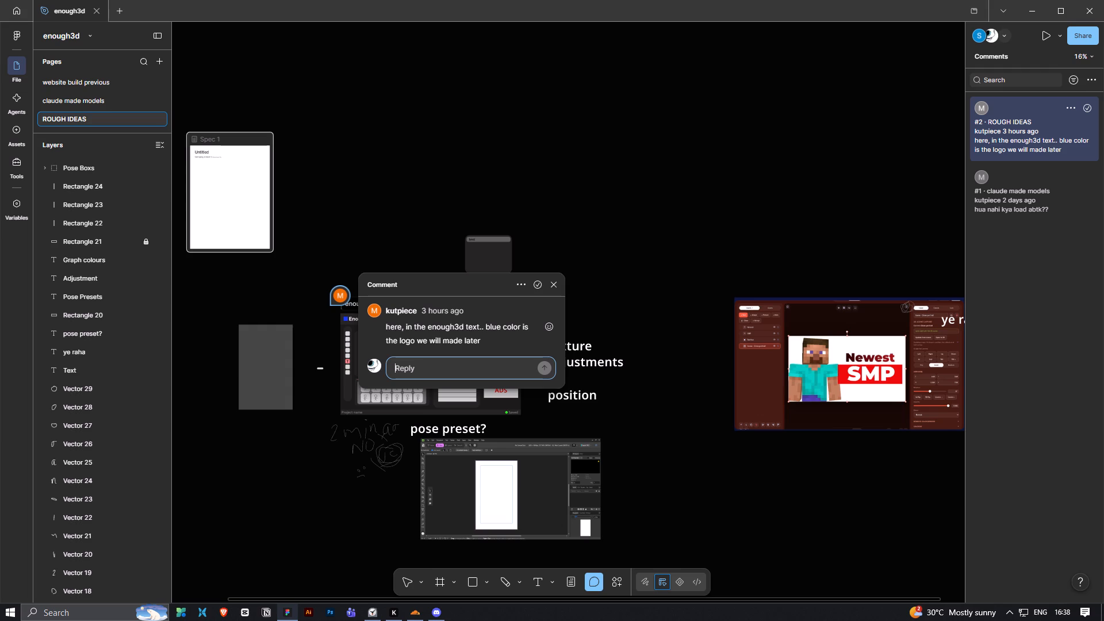
{"action": "left_click", "coordinate": [554, 289]}
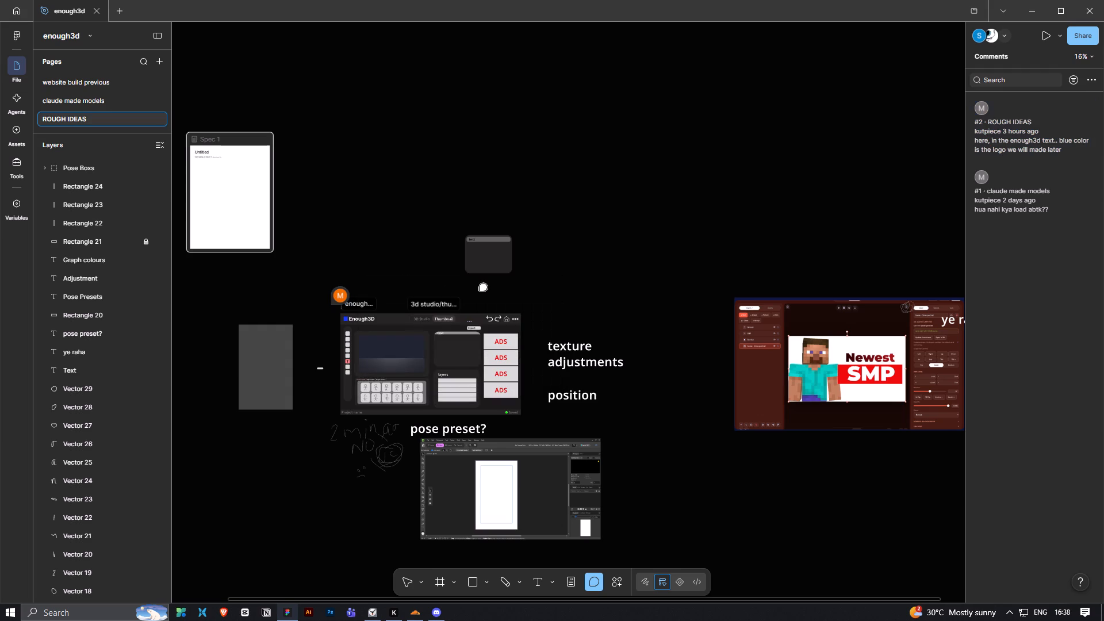
{"action": "left_click", "coordinate": [417, 234]}
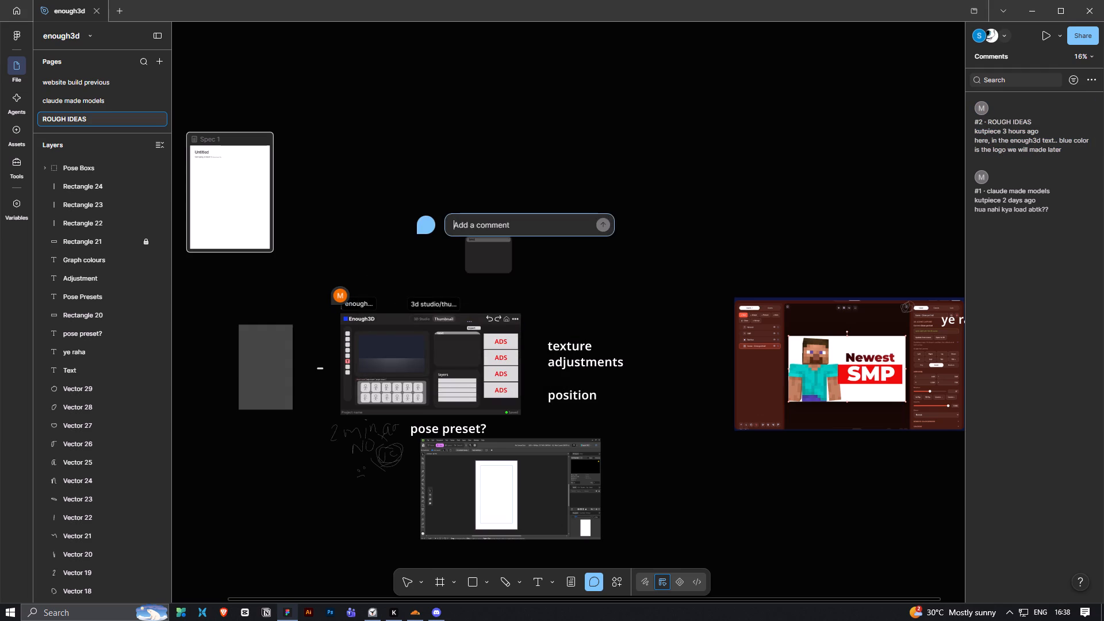
{"action": "left_click", "coordinate": [479, 232]}
{"action": "key", "text": "shift+at"}
{"action": "key", "text": "m"}
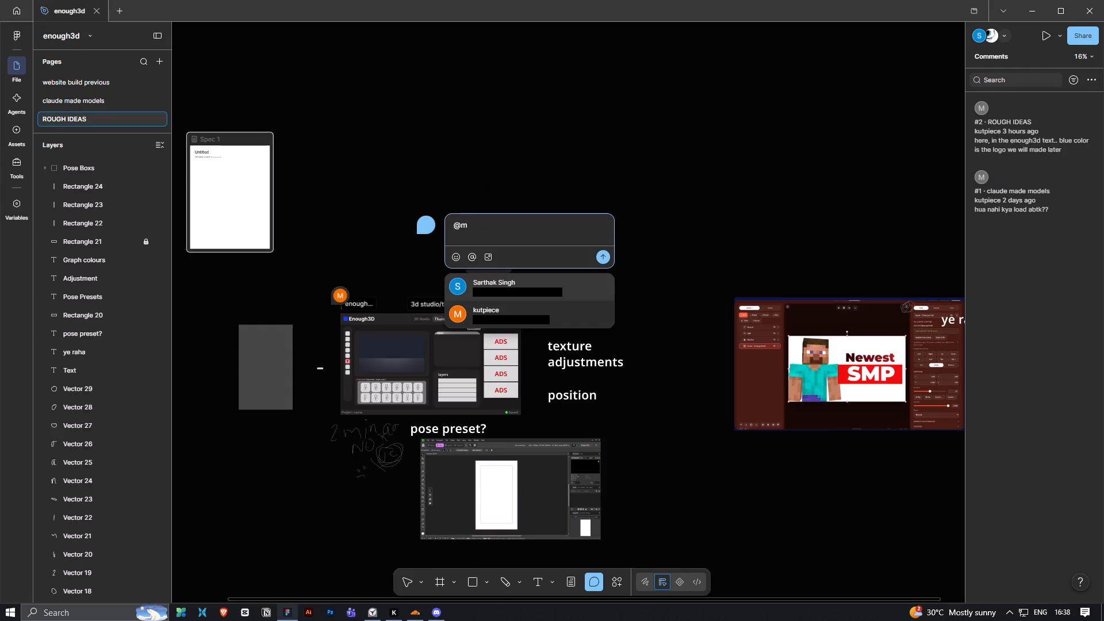
{"action": "key", "text": "BackSpace"}
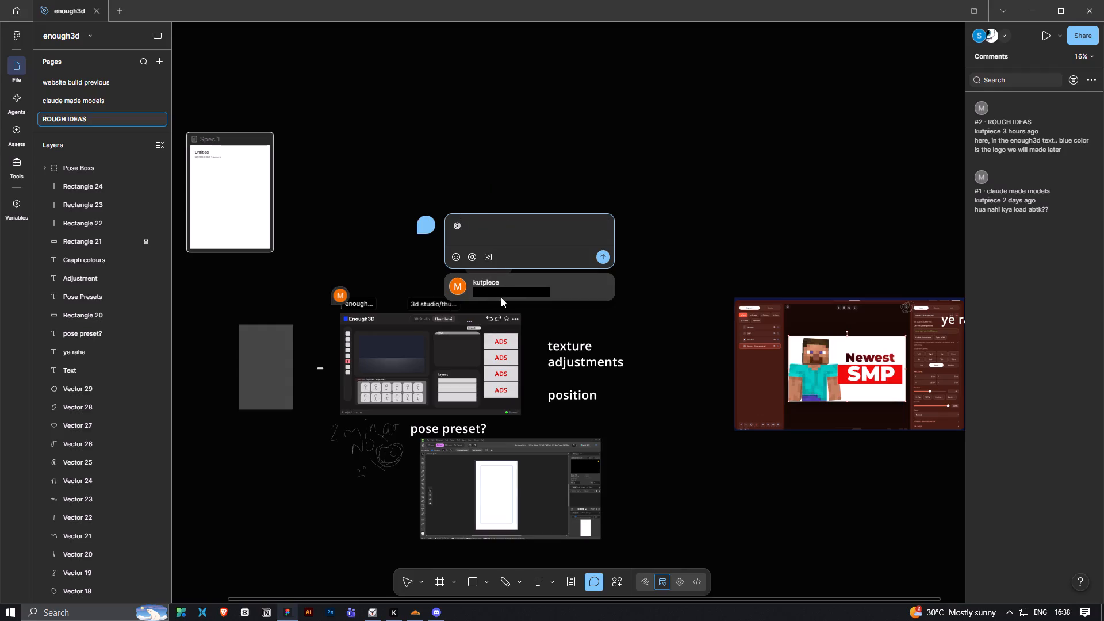
{"action": "left_click", "coordinate": [504, 309]}
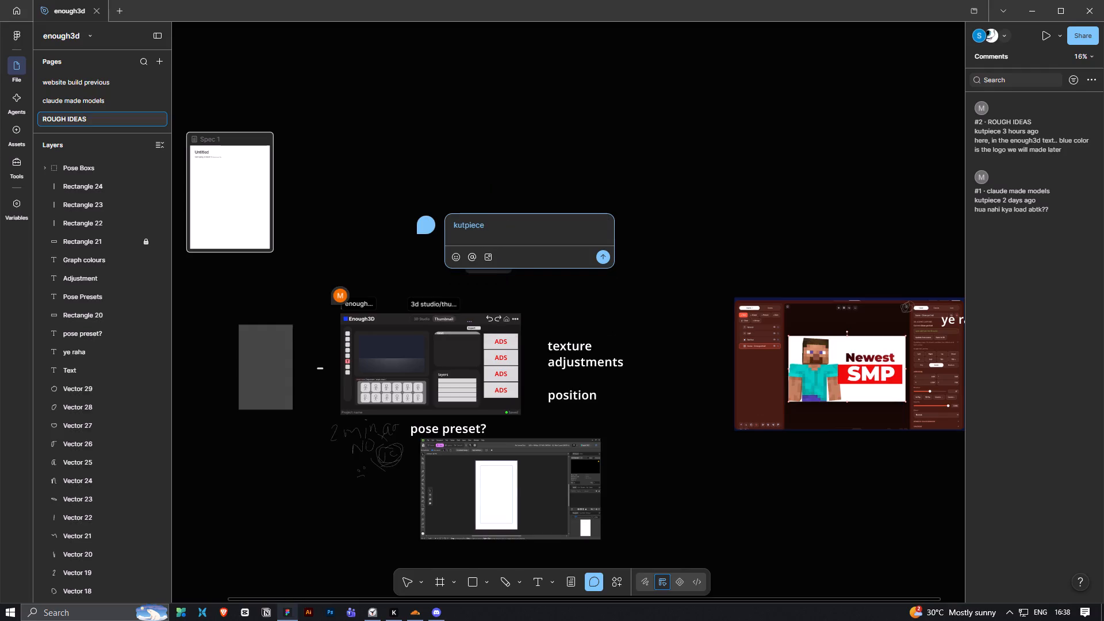
Write "Ye dekh mene niche khali space me ye banaya hai. dekh ke bata thik hai ya nhi" and post the comment.
{"action": "type", "text": "Ye dekh mene"}
{"action": "key", "text": "space"}
{"action": "type", "text": "niche"}
{"action": "key", "text": "space"}
{"action": "type", "text": "khali space me ye"}
{"action": "key", "text": "space"}
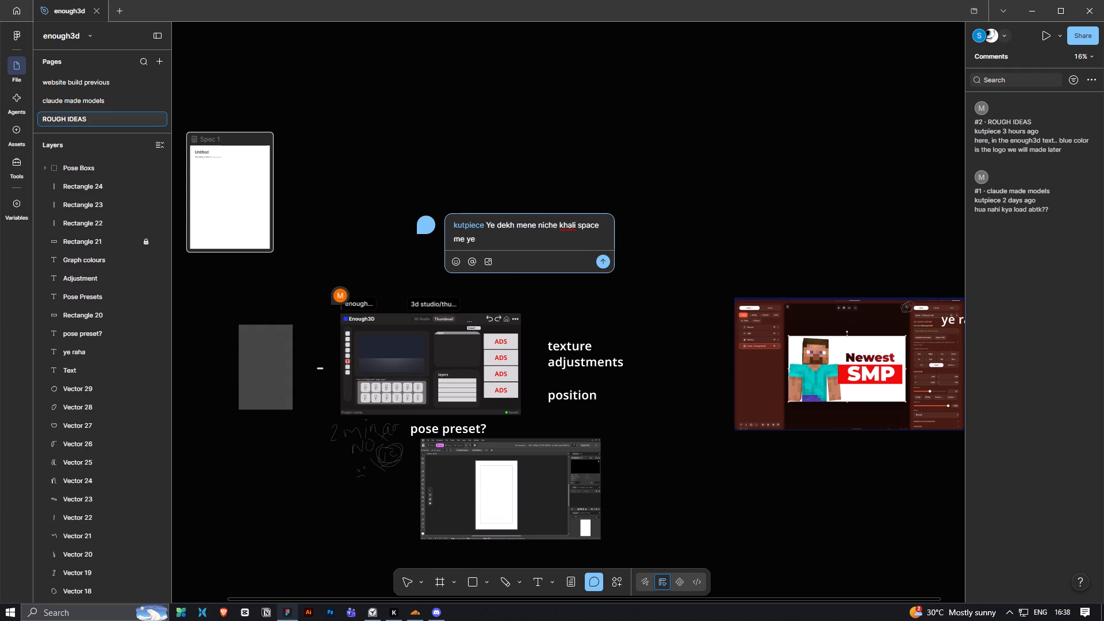
{"action": "type", "text": "banaya hai id"}
{"action": "key", "text": "BackSpace"}
{"action": "key", "text": "BackSpace"}
{"action": "key", "text": "BackSpace"}
{"action": "type", "text": ". dekh ke bata thikhai"}
{"action": "key", "text": "BackSpace"}
{"action": "key", "text": "BackSpace"}
{"action": "key", "text": "BackSpace"}
{"action": "key", "text": "space"}
{"action": "type", "text": "hai ya nhi"}
{"action": "left_click", "coordinate": [672, 315]}
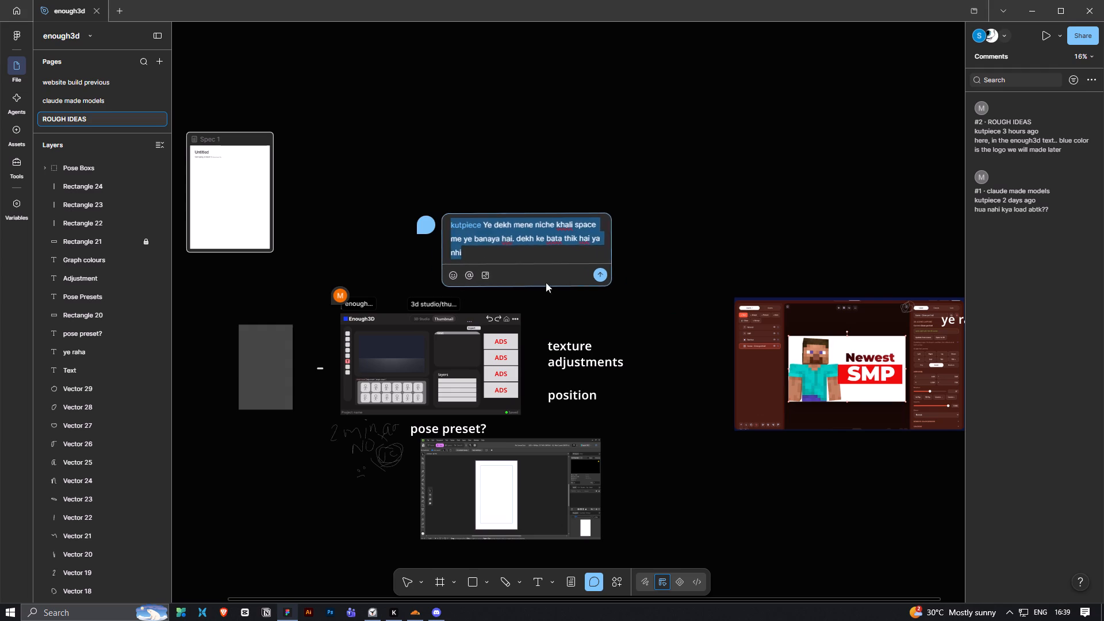
{"action": "left_click", "coordinate": [603, 286]}
{"action": "left_click", "coordinate": [603, 282]}
{"action": "left_click", "coordinate": [603, 279]}
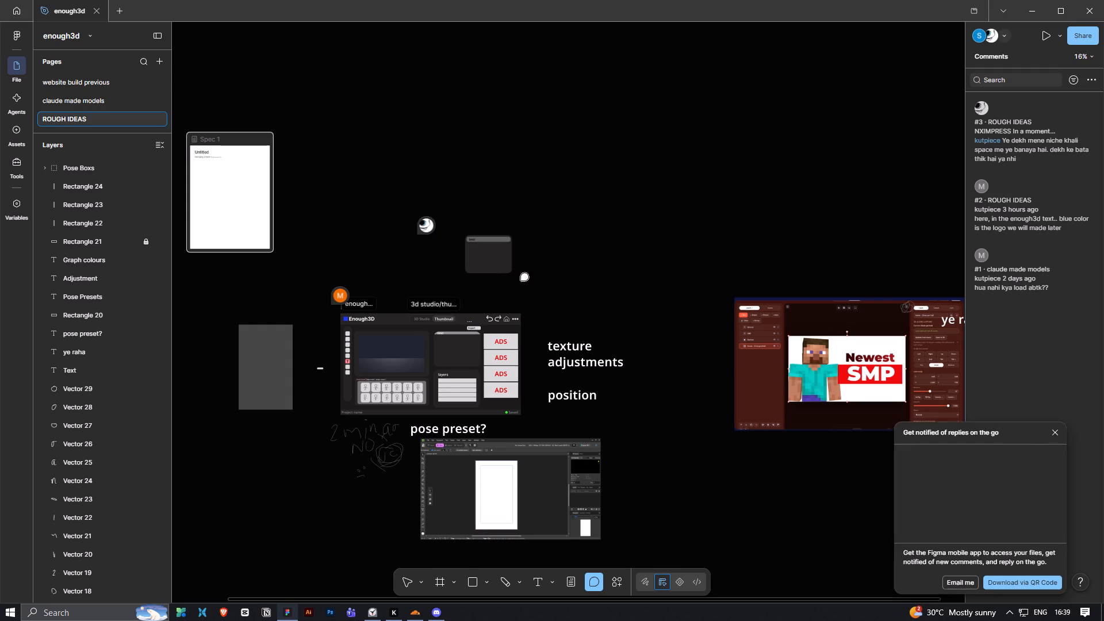
Move the new comment's pin onto the mockup, just above the pose preset tiles.
{"action": "scroll", "coordinate": [432, 265], "scroll_direction": "up", "scroll_amount": 5, "text": "ctrl"}
{"action": "left_click_drag", "start_coordinate": [413, 209], "coordinate": [412, 218]}
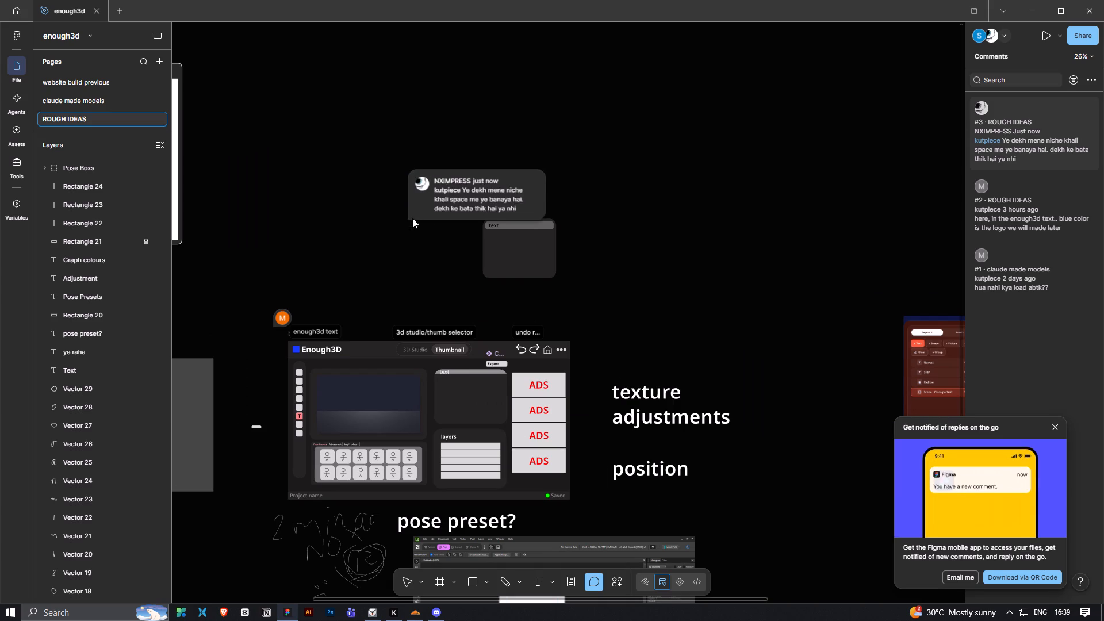
{"action": "left_click_drag", "start_coordinate": [412, 218], "coordinate": [340, 439]}
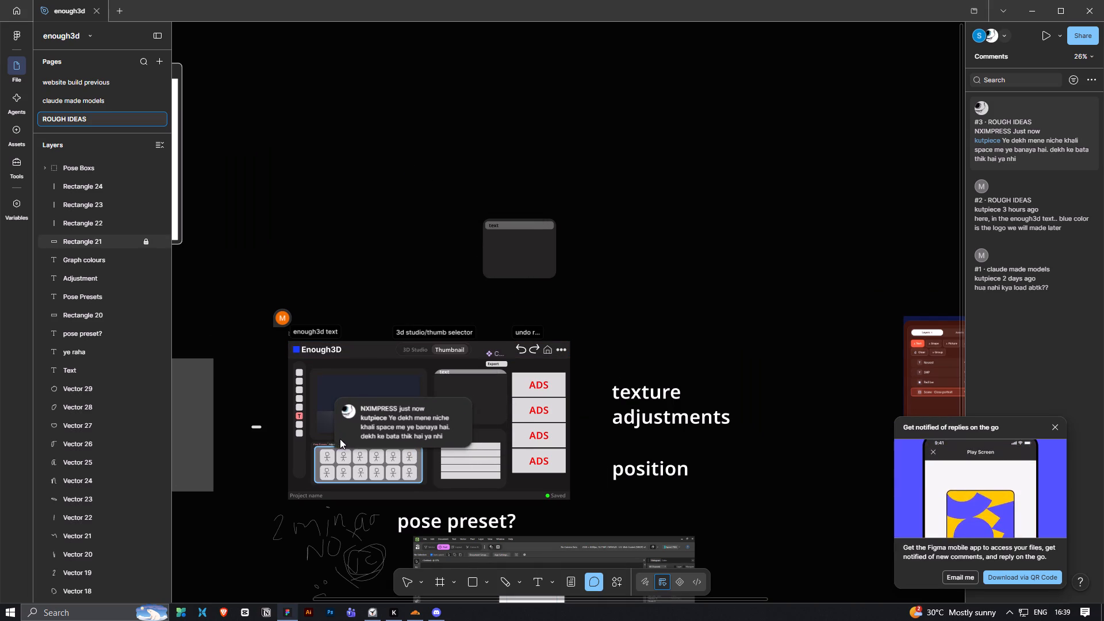
{"action": "left_click_drag", "start_coordinate": [340, 439], "coordinate": [324, 435]}
Dismiss the pop-up about getting notified of replies on the go.
{"action": "left_click", "coordinate": [381, 248]}
{"action": "scroll", "coordinate": [527, 423], "scroll_direction": "down", "scroll_amount": 4, "text": "ctrl"}
{"action": "left_click", "coordinate": [645, 329]}
{"action": "scroll", "coordinate": [573, 423], "scroll_direction": "down", "scroll_amount": 4, "text": "ctrl"}
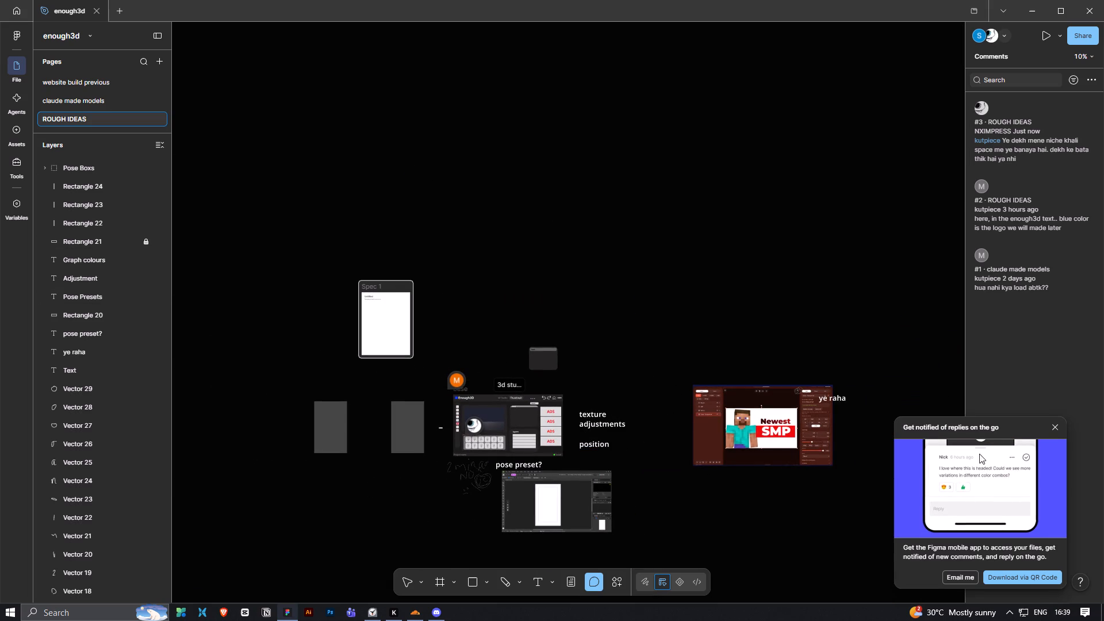
{"action": "left_click", "coordinate": [1060, 430]}
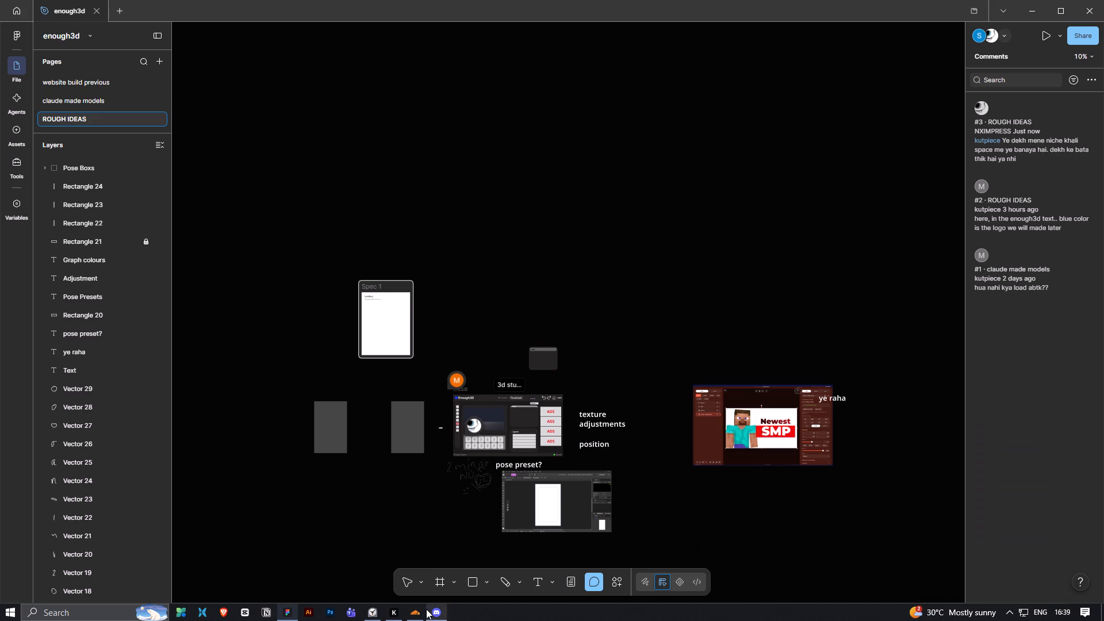